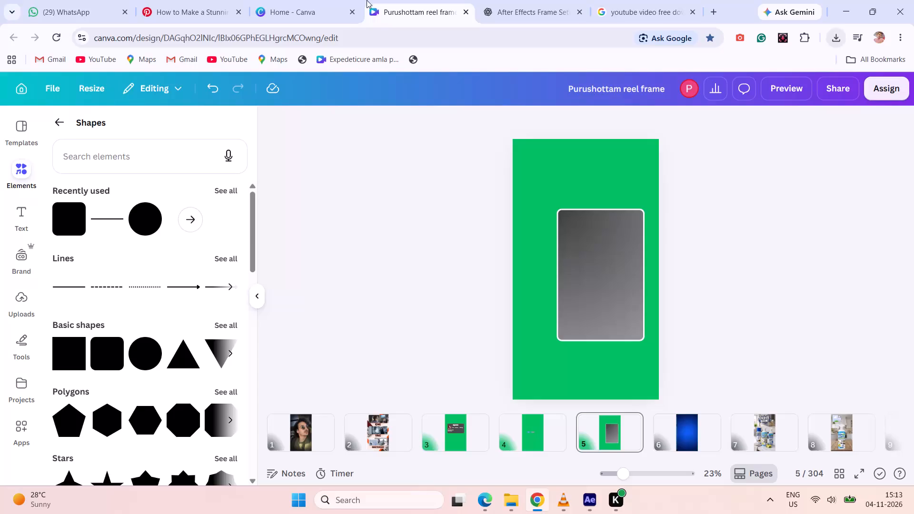
# Open the purple Premium Burger poster on Pinterest and save its image to the computer.
pyautogui.click(194, 15)
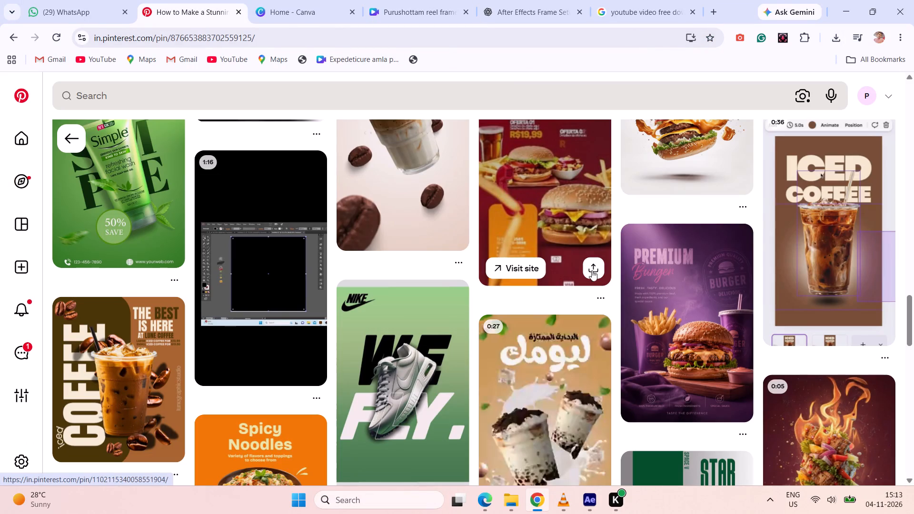
pyautogui.click(679, 338)
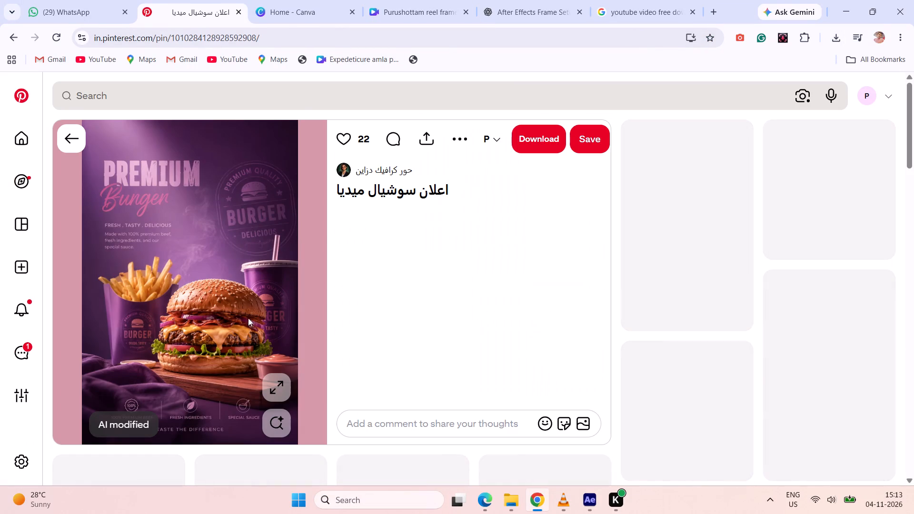
pyautogui.rightClick(204, 296)
pyautogui.click(253, 326)
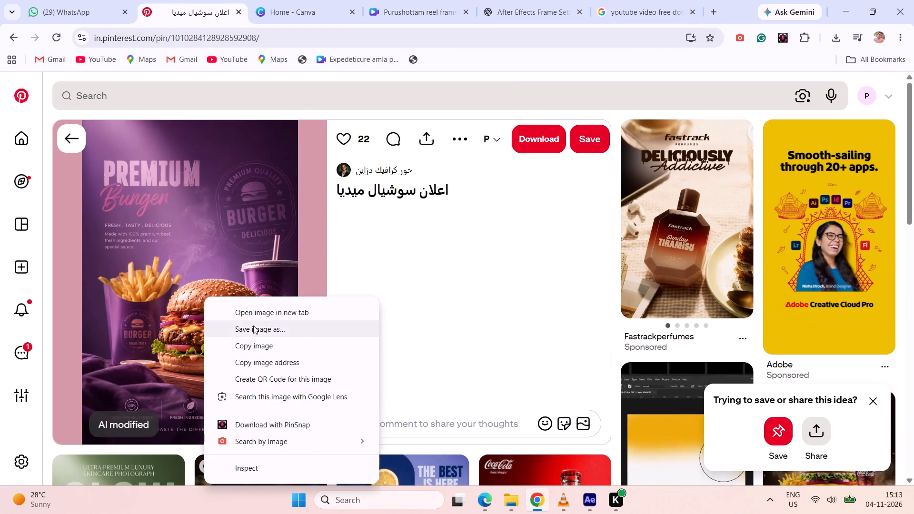
pyautogui.click(364, 257)
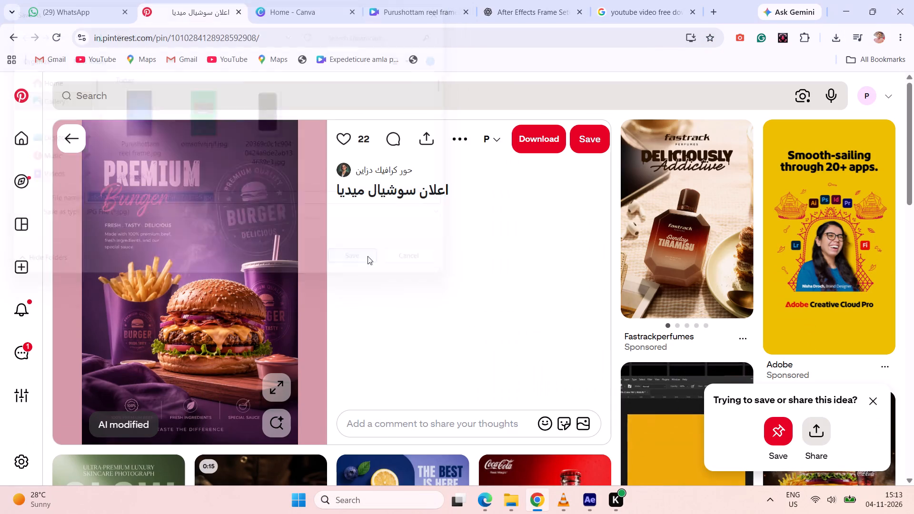
# Switch to After Effects and import the downloaded burger poster JPG as the top layer of Comp 4.
pyautogui.moveTo(754, 69); pyautogui.dragTo(560, 513)
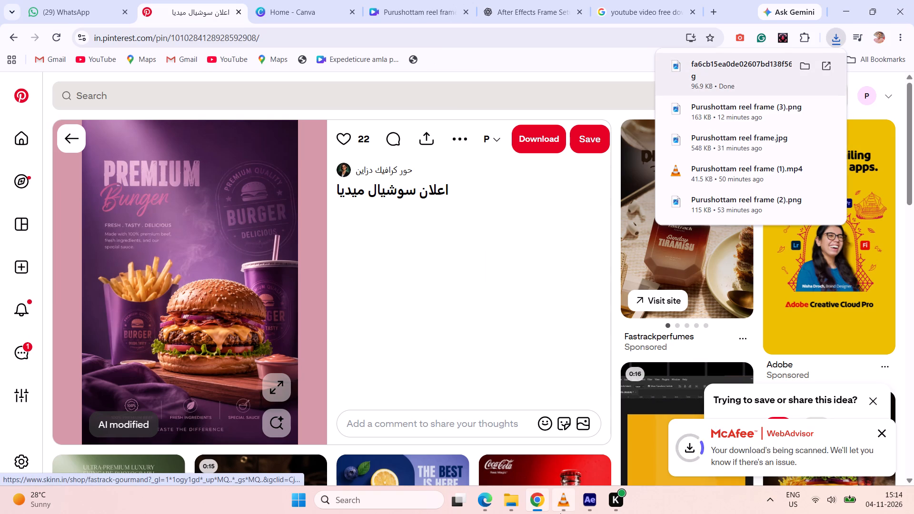
pyautogui.moveTo(560, 513); pyautogui.dragTo(590, 509)
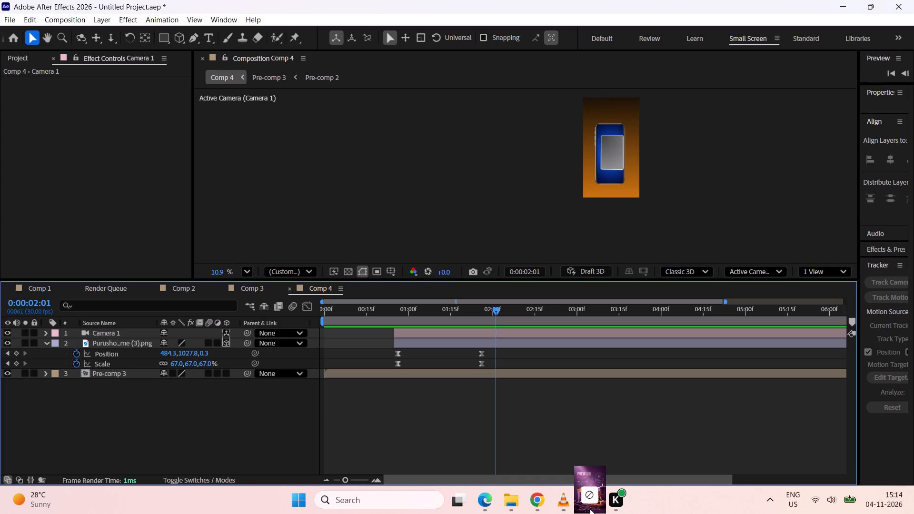
pyautogui.moveTo(590, 509); pyautogui.dragTo(76, 325)
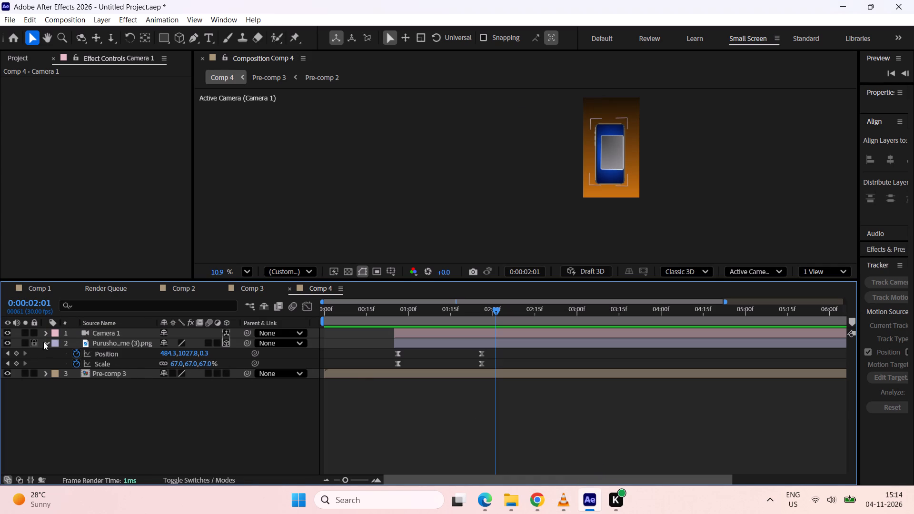
pyautogui.click(45, 343)
pyautogui.click(455, 438)
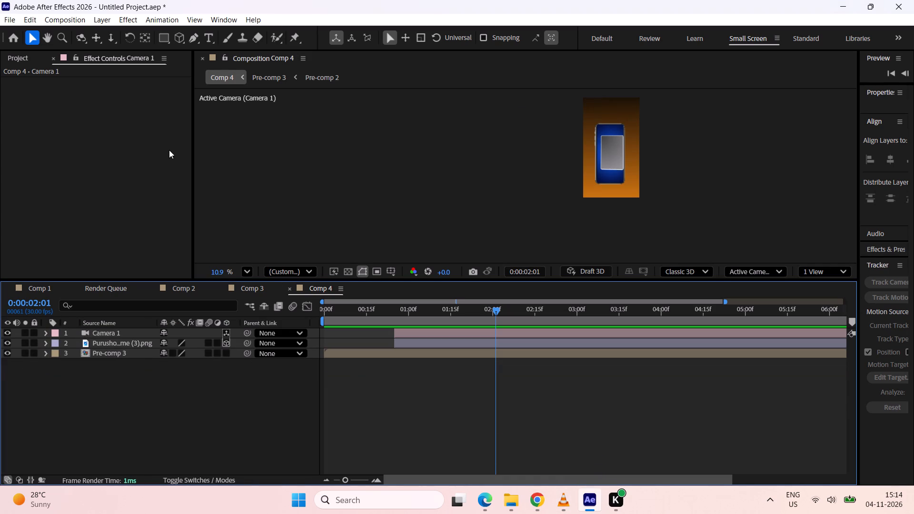
pyautogui.click(22, 57)
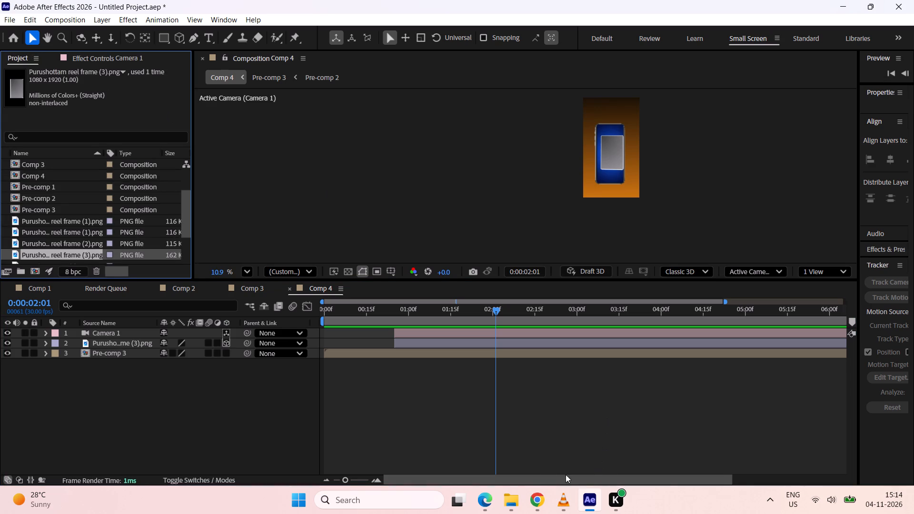
pyautogui.click(541, 504)
pyautogui.moveTo(713, 78); pyautogui.dragTo(576, 490)
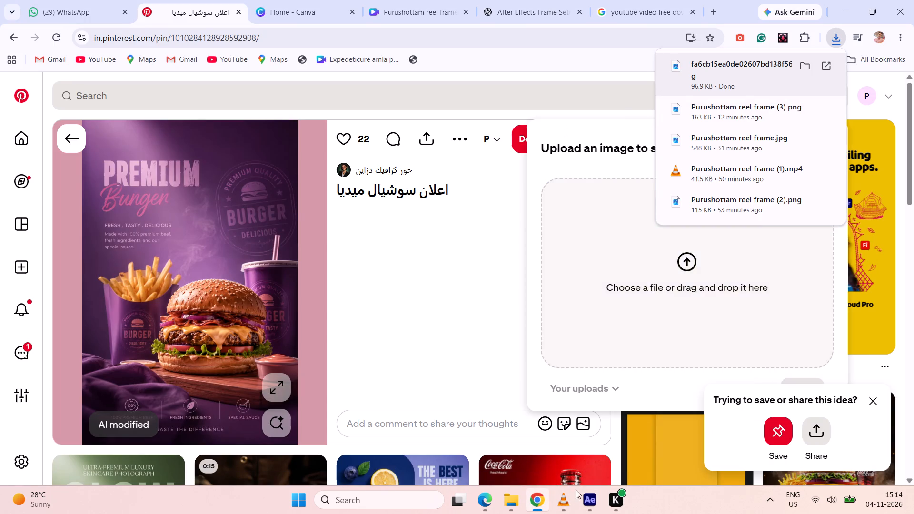
pyautogui.moveTo(576, 490); pyautogui.dragTo(39, 153)
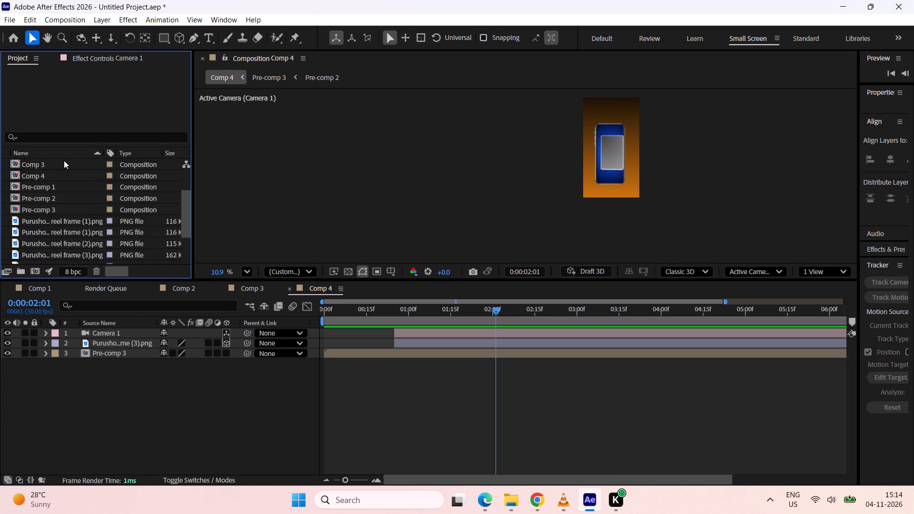
pyautogui.click(265, 395)
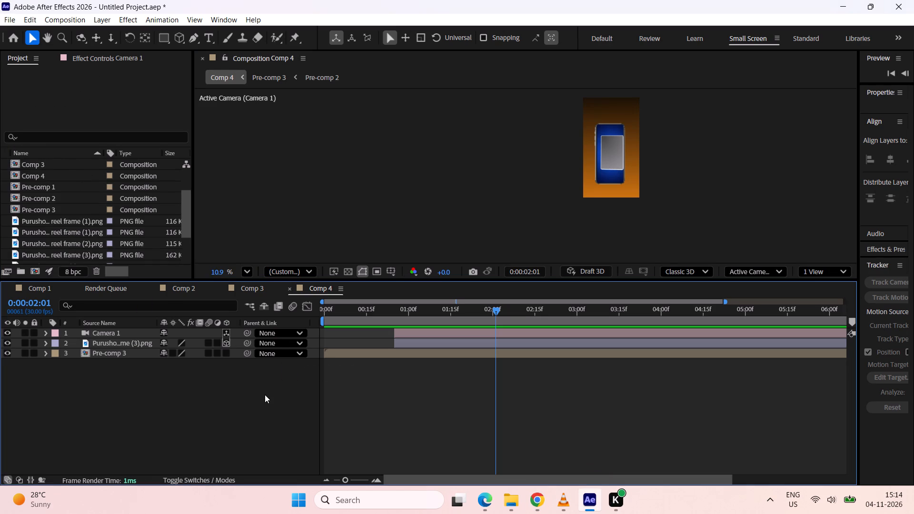
pyautogui.click(538, 510)
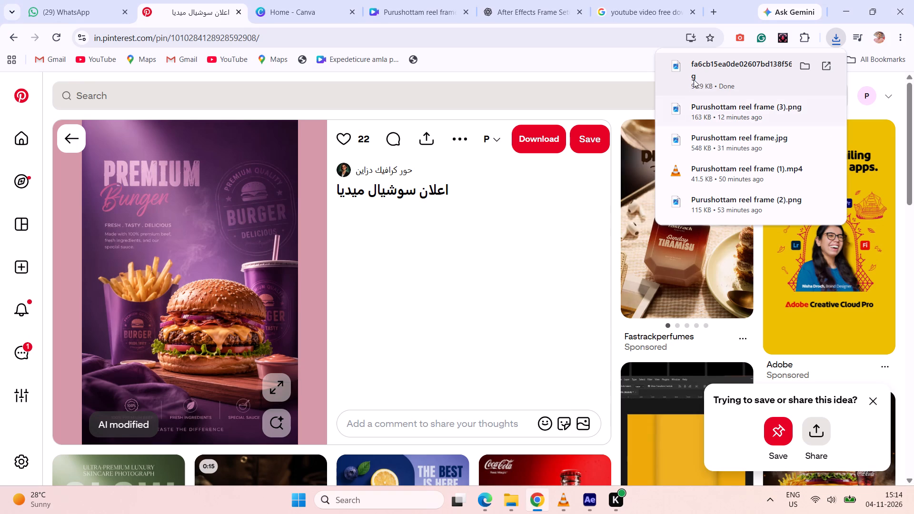
pyautogui.moveTo(695, 78); pyautogui.dragTo(17, 405)
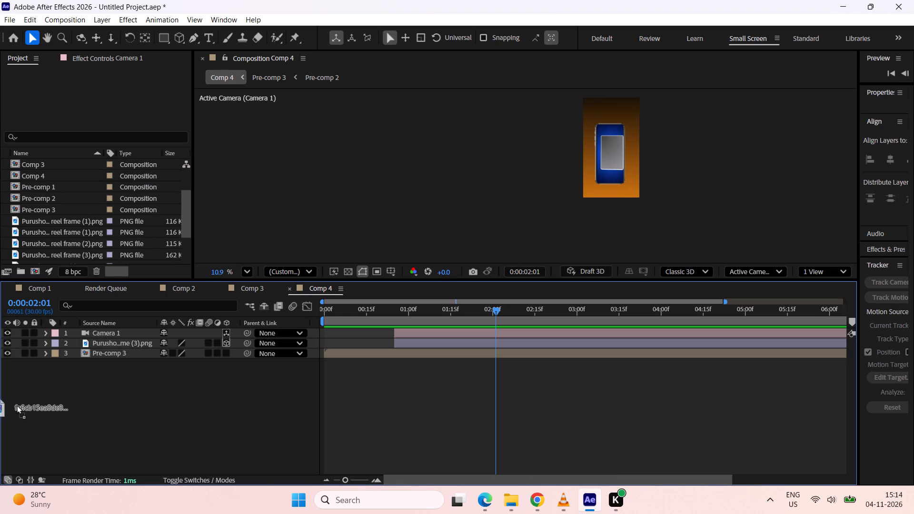
pyautogui.moveTo(17, 405); pyautogui.dragTo(84, 367)
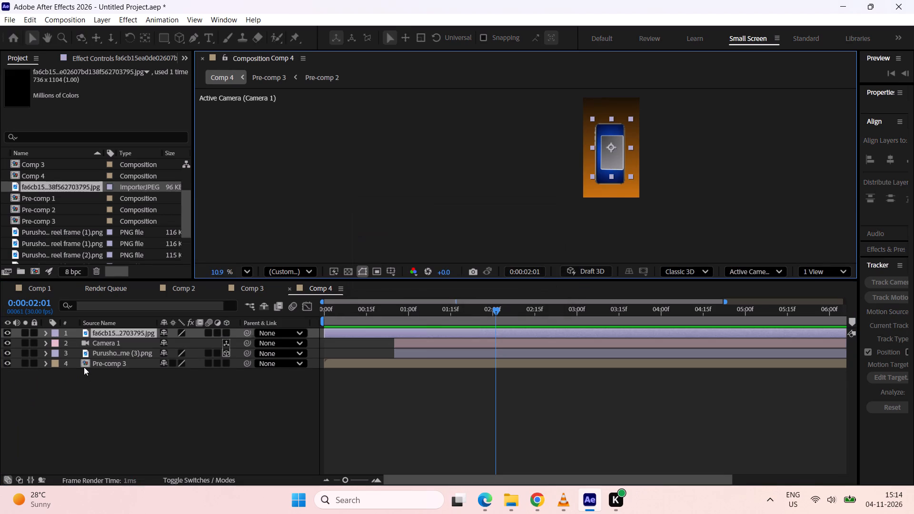
# Shift the burger poster layer in time to start at about 1:04, and preview the animation from 0:00:00:26.
pyautogui.moveTo(399, 334); pyautogui.dragTo(480, 333)
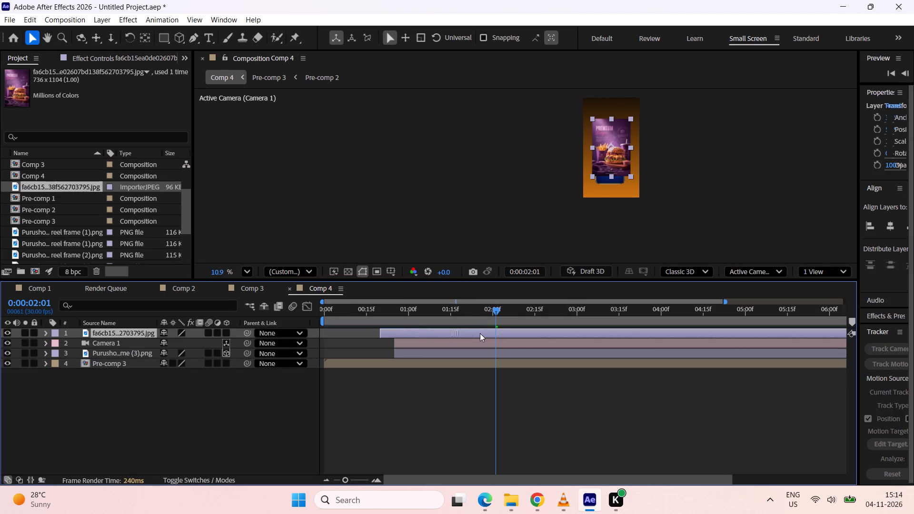
pyautogui.moveTo(480, 333); pyautogui.dragTo(494, 334)
pyautogui.moveTo(506, 312); pyautogui.dragTo(424, 343)
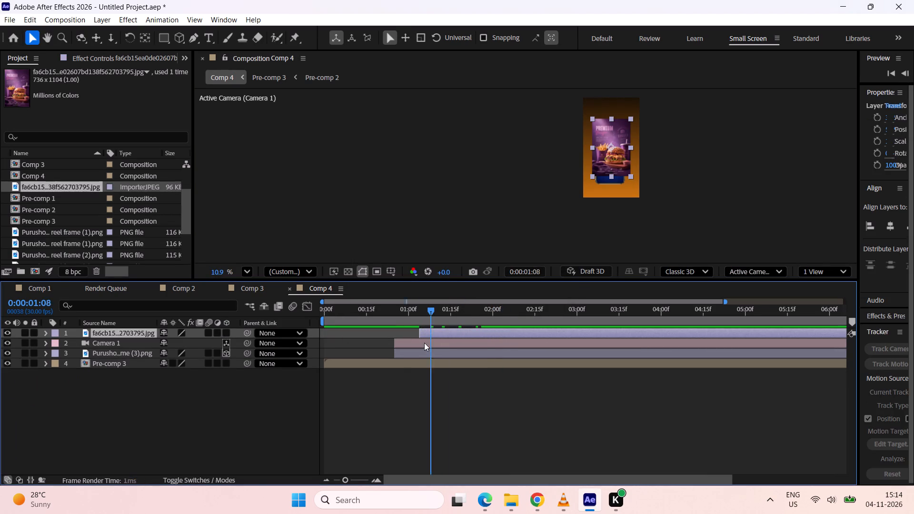
pyautogui.moveTo(424, 343); pyautogui.dragTo(396, 355)
pyautogui.press('space')
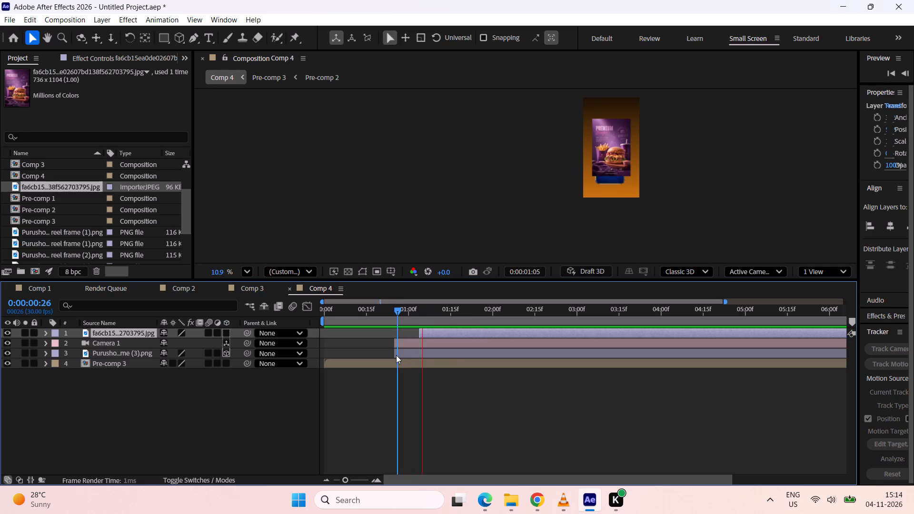
pyautogui.press('space')
# Select the Purushottam reel frame (3).png layer and widen the area showing its transform properties.
pyautogui.click(421, 351)
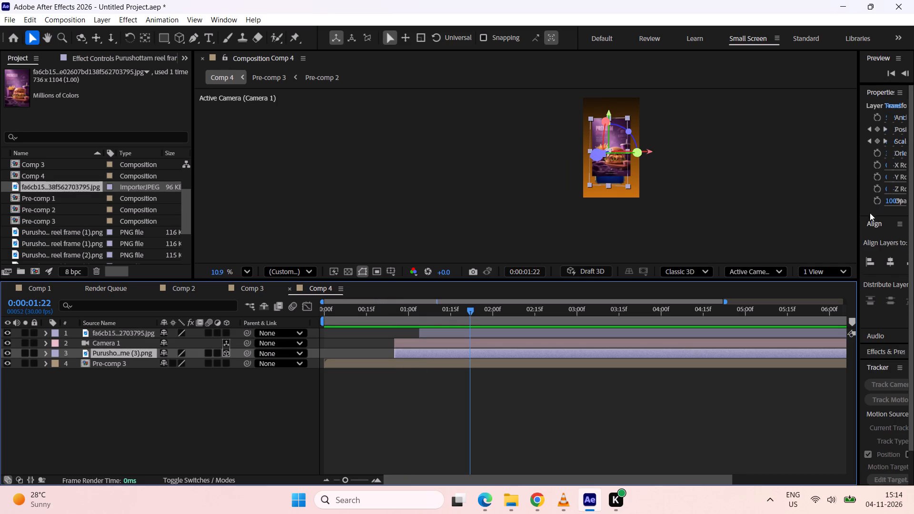
pyautogui.moveTo(859, 232); pyautogui.dragTo(803, 241)
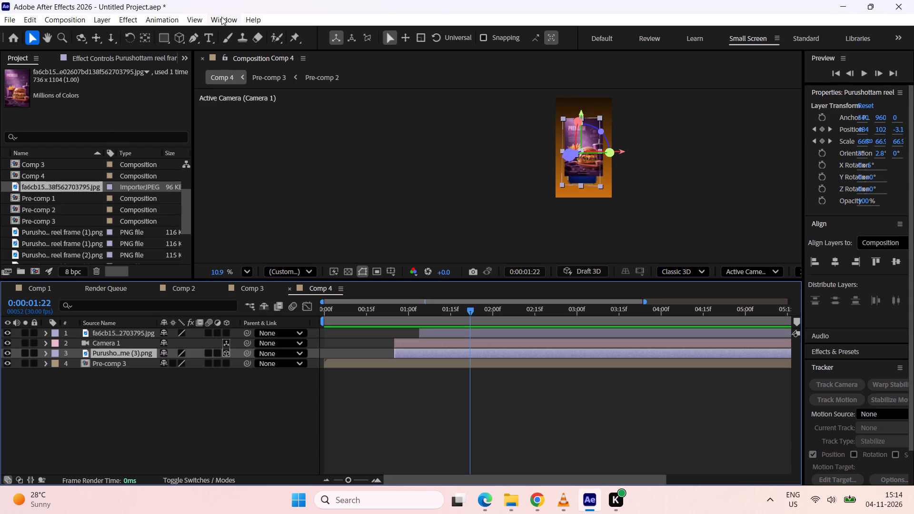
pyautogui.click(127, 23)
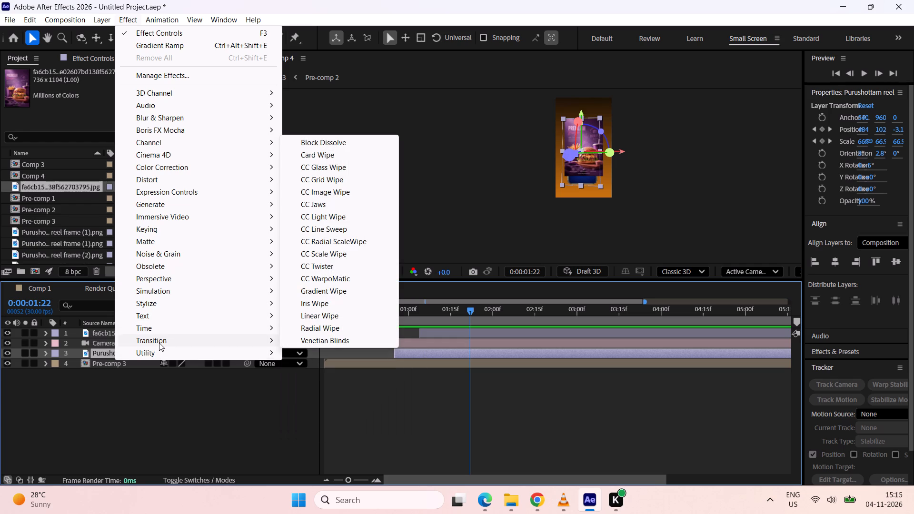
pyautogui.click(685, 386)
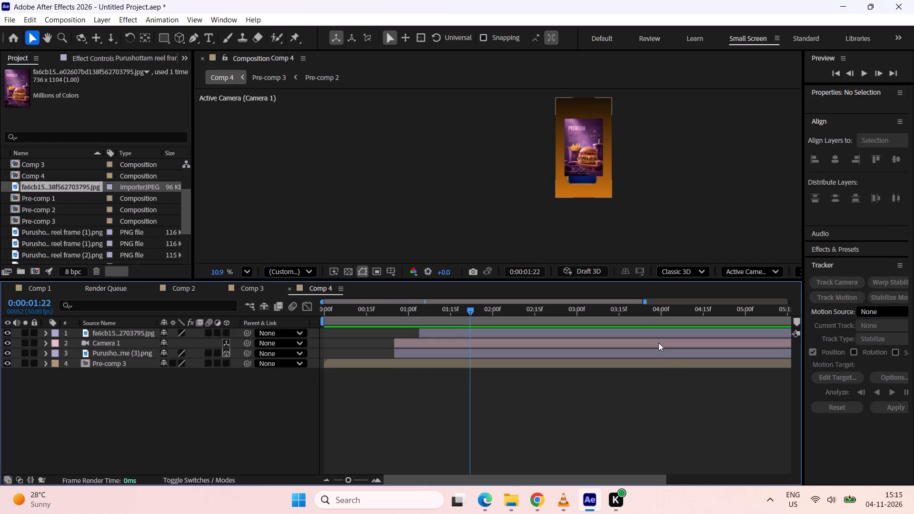
# Move the burger poster layer lower in the composition so it covers the grey card on the blue phone.
pyautogui.keyDown('ctrl'); pyautogui.scroll(4, 587, 152); pyautogui.keyUp('ctrl')
pyautogui.moveTo(577, 128); pyautogui.dragTo(576, 142)
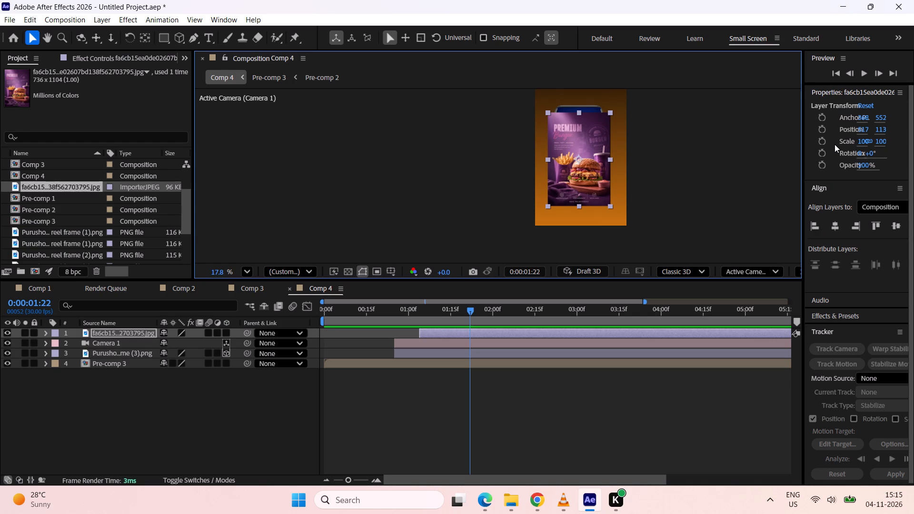
pyautogui.click(458, 330)
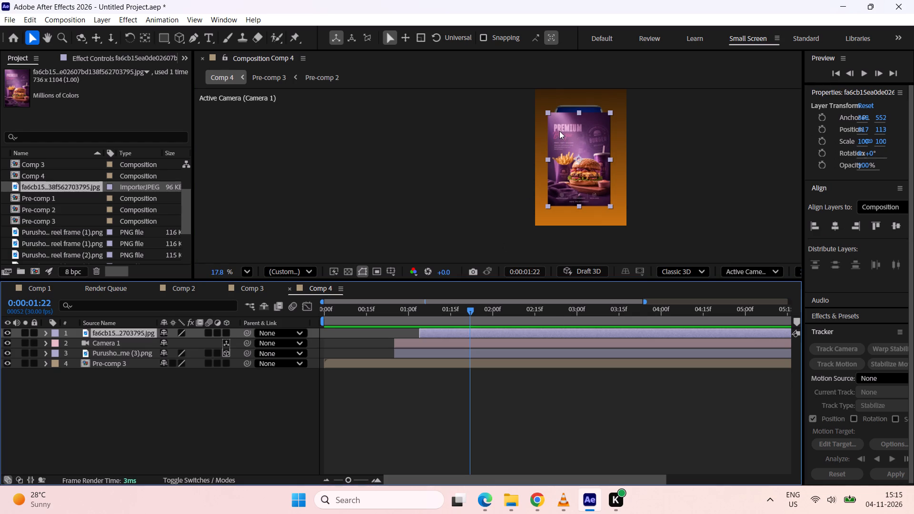
pyautogui.keyDown('ctrl'); pyautogui.scroll(3, 559, 131); pyautogui.keyUp('ctrl')
pyautogui.moveTo(606, 131); pyautogui.dragTo(656, 128)
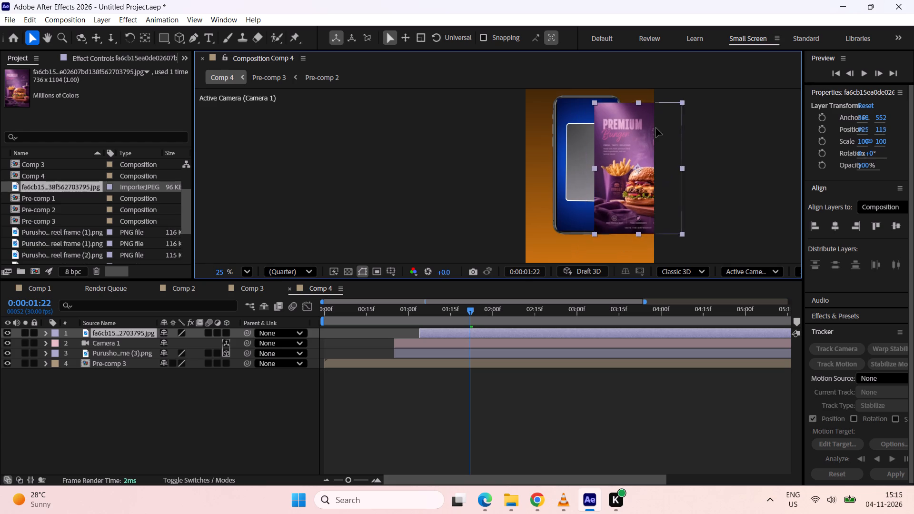
pyautogui.moveTo(656, 128); pyautogui.dragTo(606, 144)
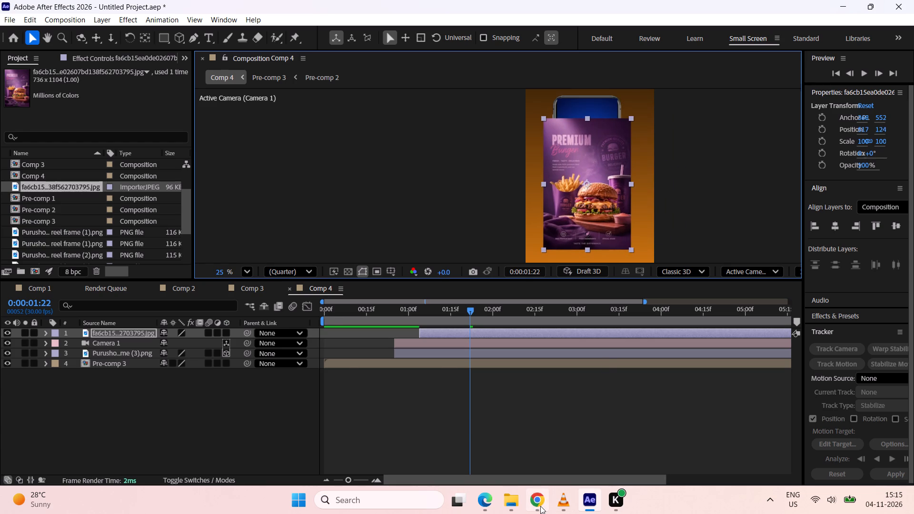
# Switch to the Canva design in Chrome and move the grey gradient rectangle off green page 5.
pyautogui.click(540, 506)
pyautogui.click(382, 0)
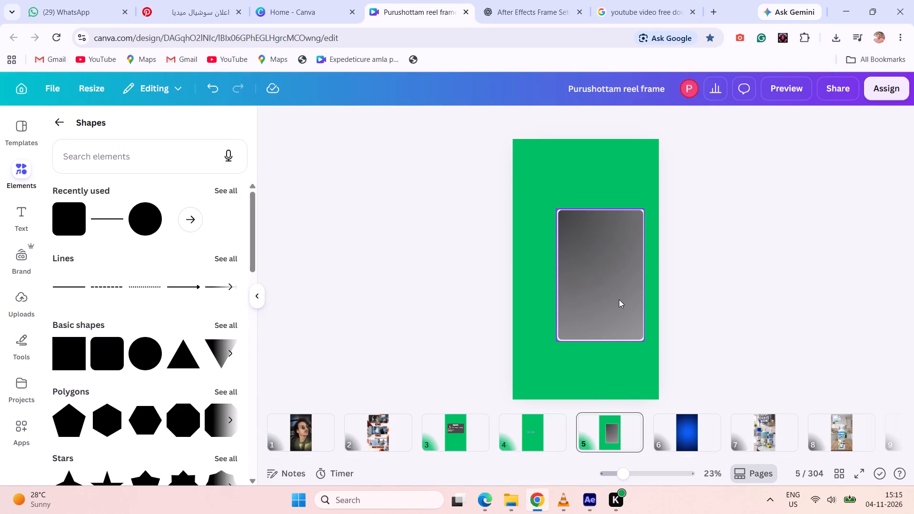
pyautogui.moveTo(619, 299); pyautogui.dragTo(241, 267)
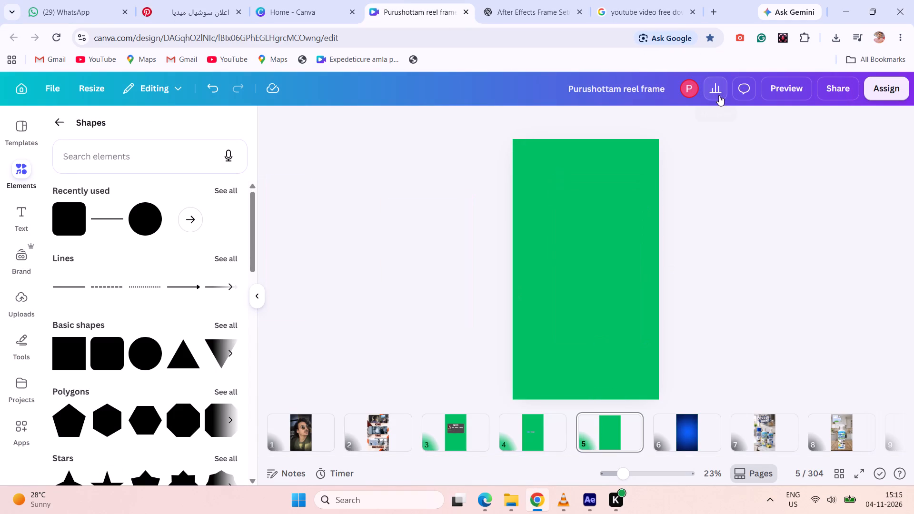
# Place the downloaded burger poster on green page 5 and open its corner rounding setting.
pyautogui.click(837, 40)
pyautogui.moveTo(744, 94); pyautogui.dragTo(560, 266)
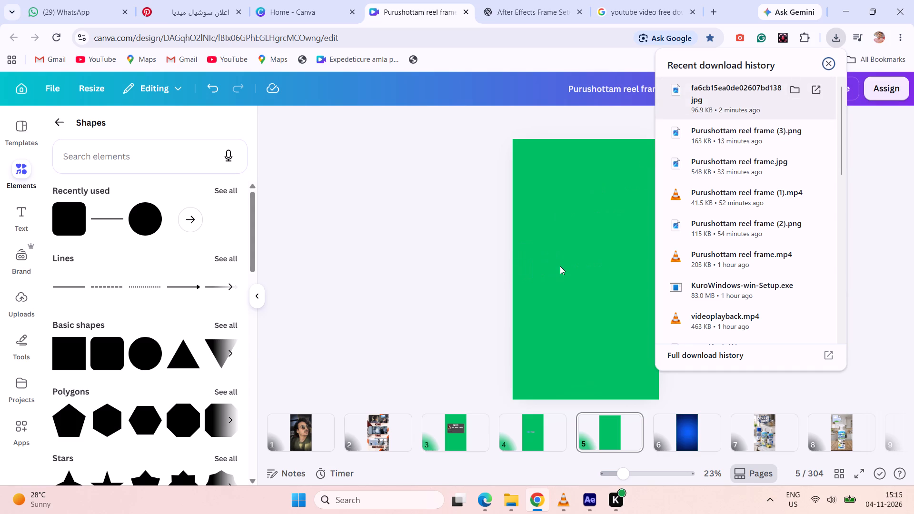
pyautogui.click(598, 124)
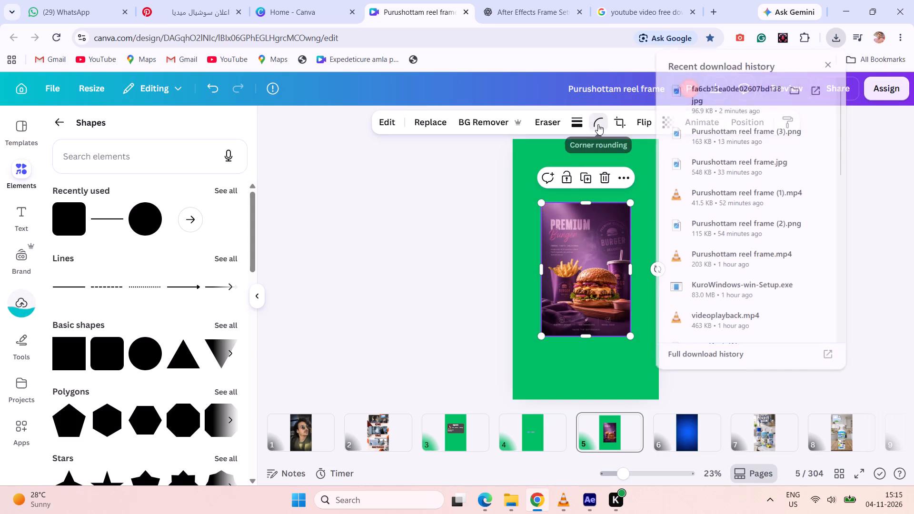
pyautogui.click(486, 0)
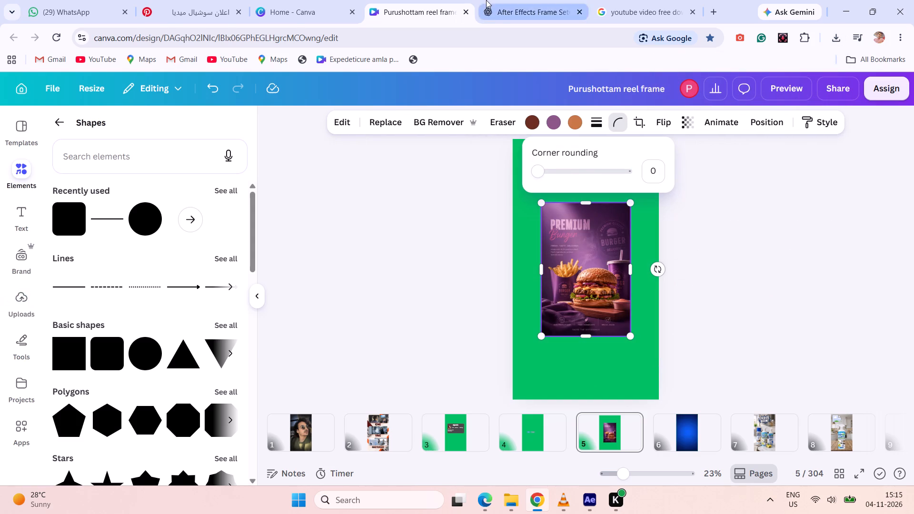
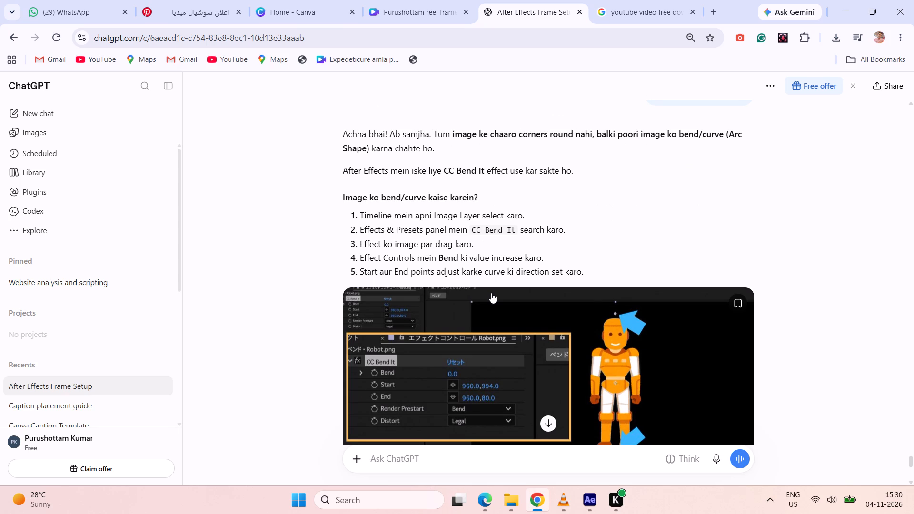
pyautogui.scroll(-4, 491, 293)
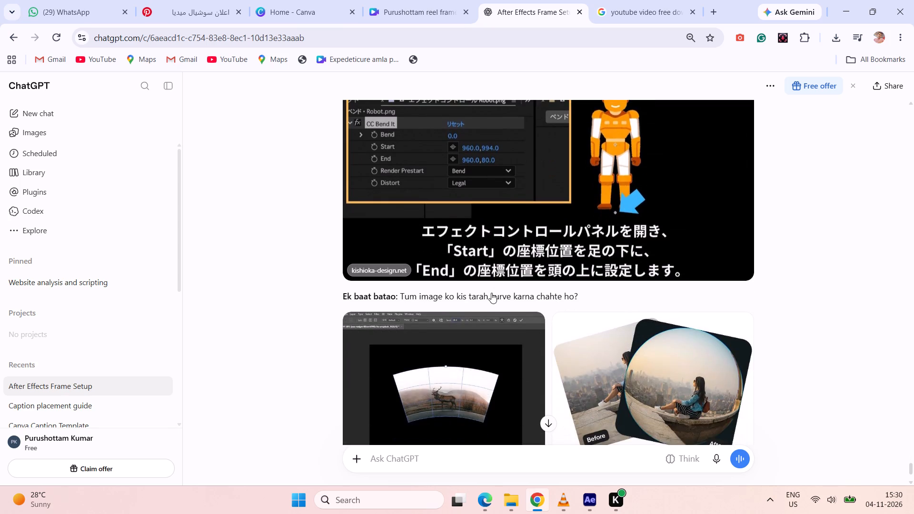
pyautogui.scroll(-2, 491, 293)
pyautogui.scroll(3, 491, 293)
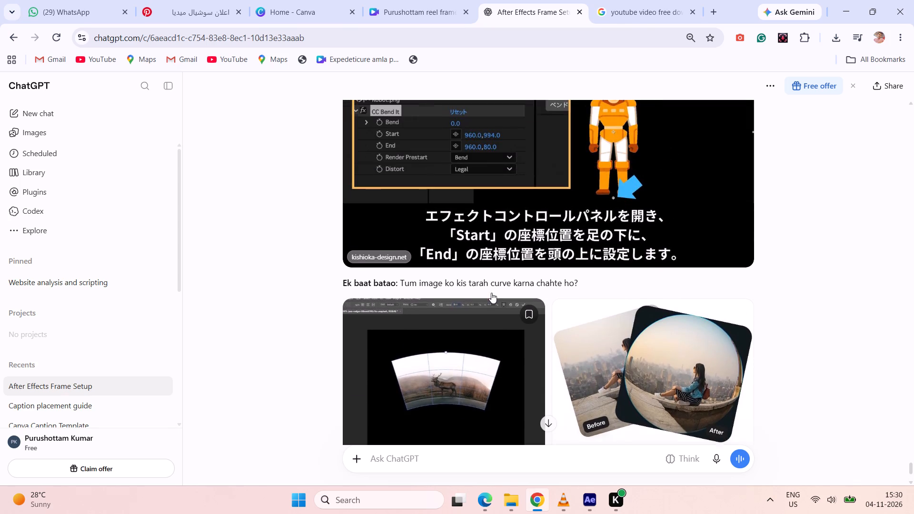
pyautogui.scroll(2, 491, 293)
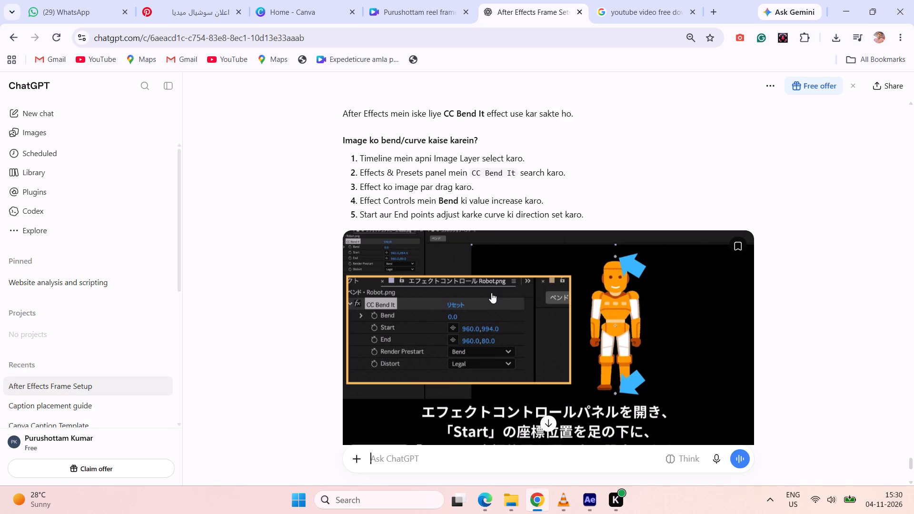
# Return to After Effects and review Comp 4's reel frame and poster animation between about 0:00:00:23 and 0:00:01:07.
pyautogui.click(601, 506)
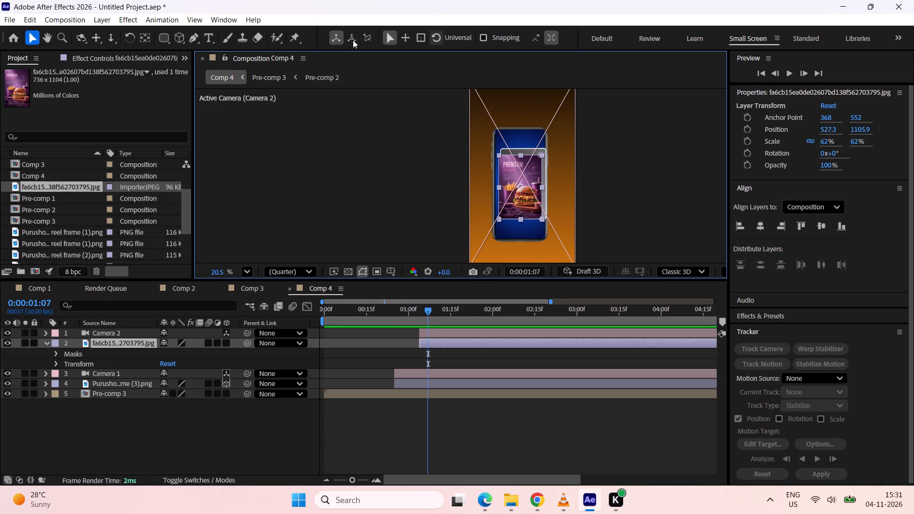
pyautogui.click(129, 19)
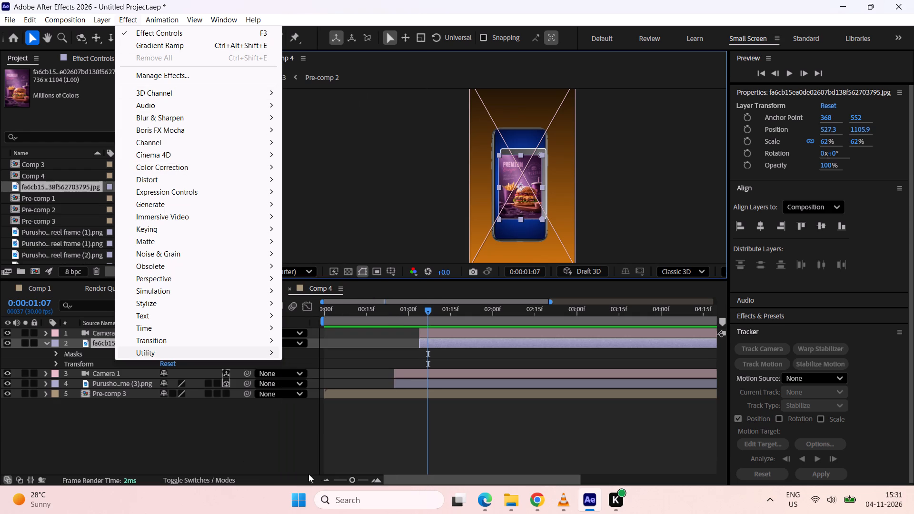
pyautogui.click(338, 457)
pyautogui.moveTo(425, 312); pyautogui.dragTo(383, 330)
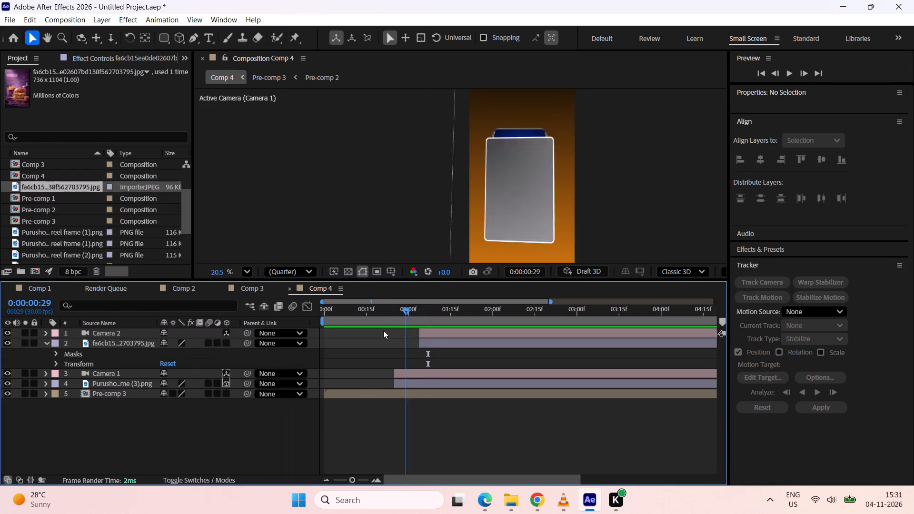
pyautogui.moveTo(383, 330); pyautogui.dragTo(382, 335)
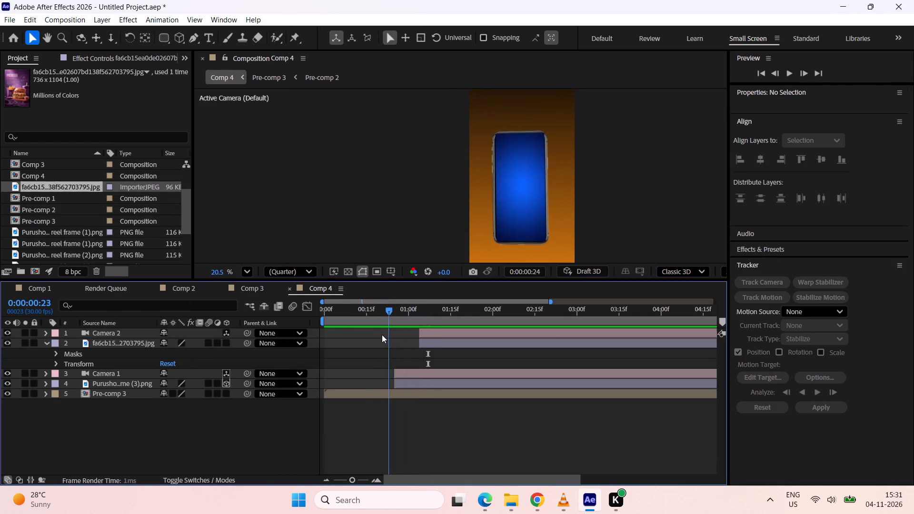
pyautogui.moveTo(382, 335); pyautogui.dragTo(403, 326)
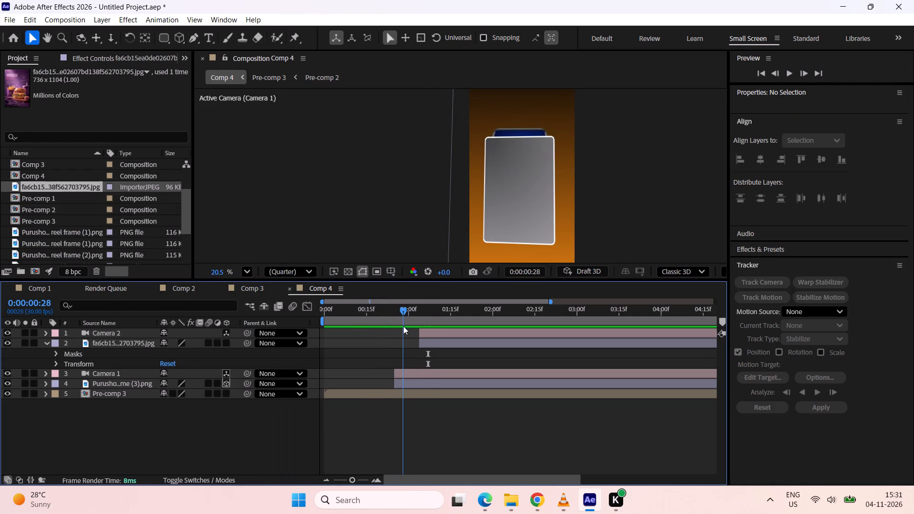
pyautogui.moveTo(403, 326); pyautogui.dragTo(425, 315)
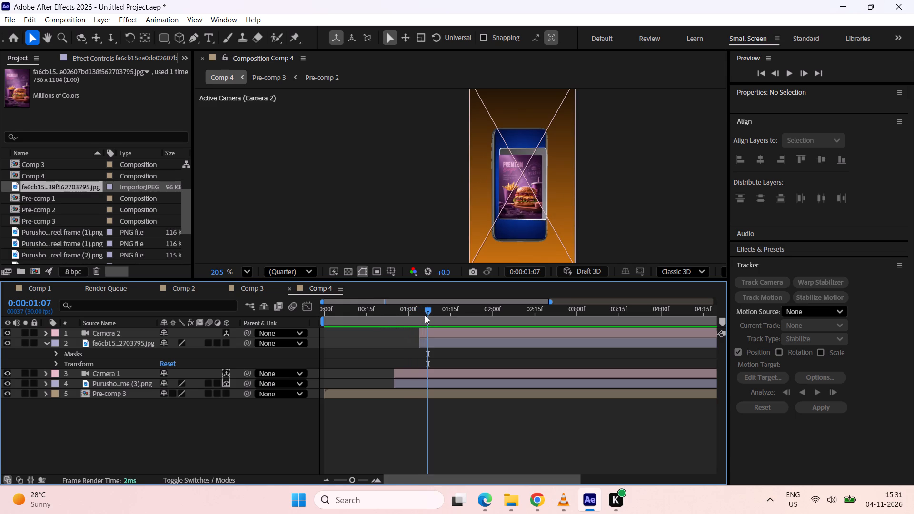
pyautogui.moveTo(425, 315); pyautogui.dragTo(404, 326)
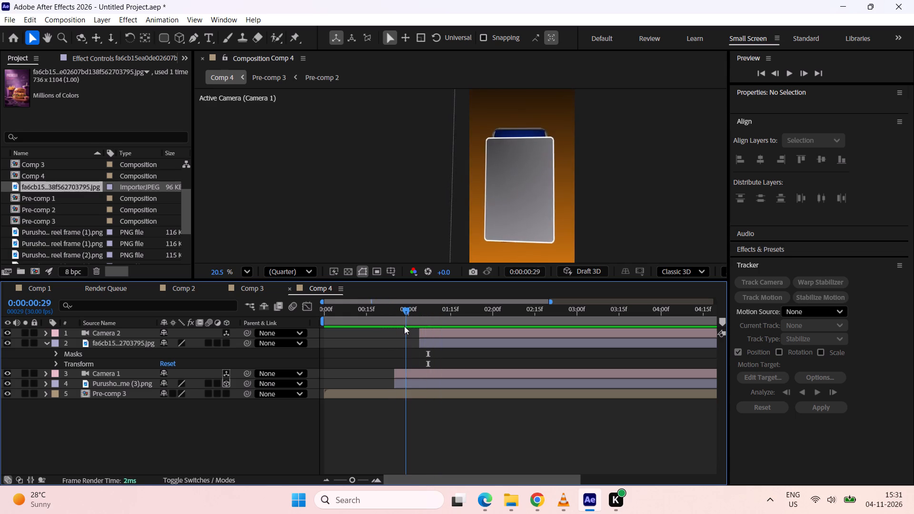
pyautogui.moveTo(404, 326); pyautogui.dragTo(420, 322)
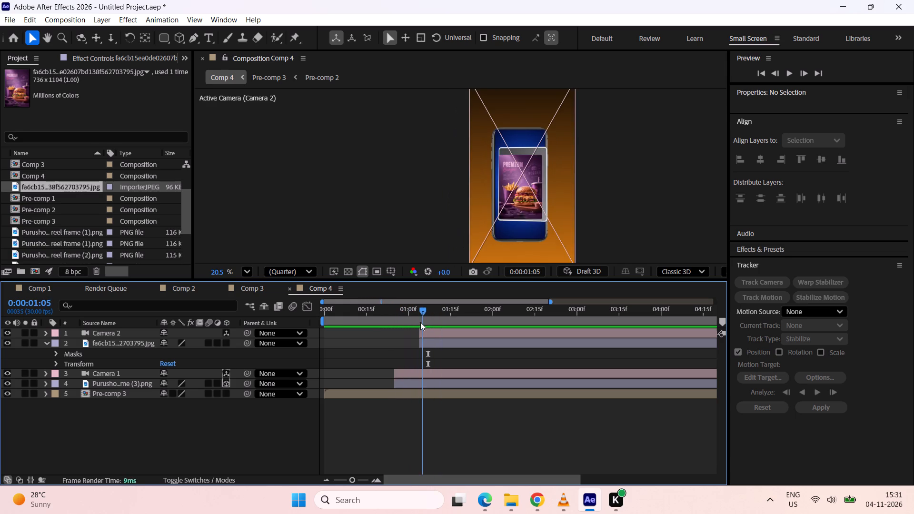
pyautogui.moveTo(420, 322); pyautogui.dragTo(410, 325)
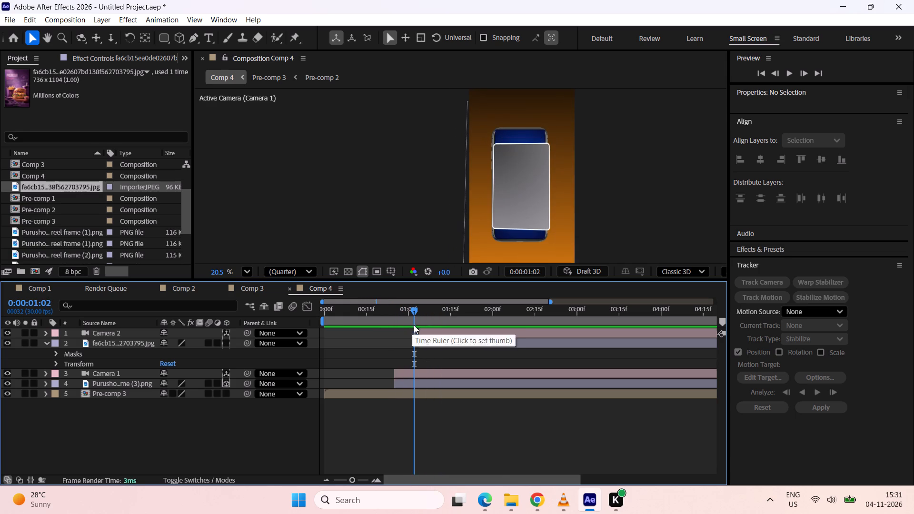
# Reveal the reel frame (3) layer's animated and rotation properties, and start X, Y and Z Rotation keyframes at 0:00:00:27.
pyautogui.click(421, 389)
pyautogui.click(421, 385)
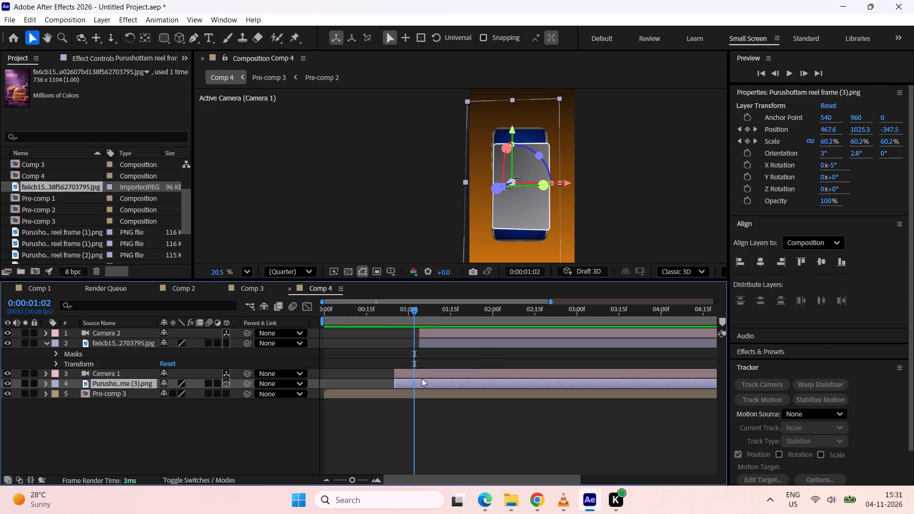
pyautogui.press('u')
pyautogui.hotkey('shift', 'r')
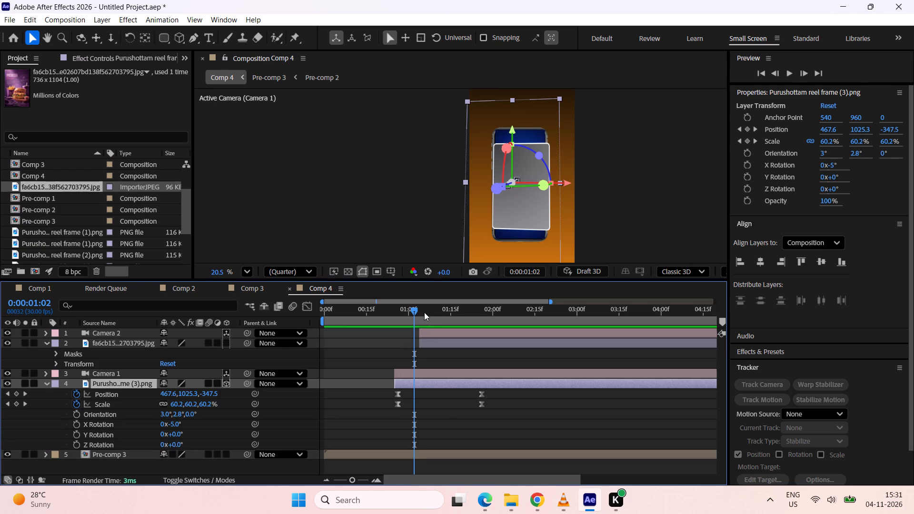
pyautogui.moveTo(422, 311); pyautogui.dragTo(400, 320)
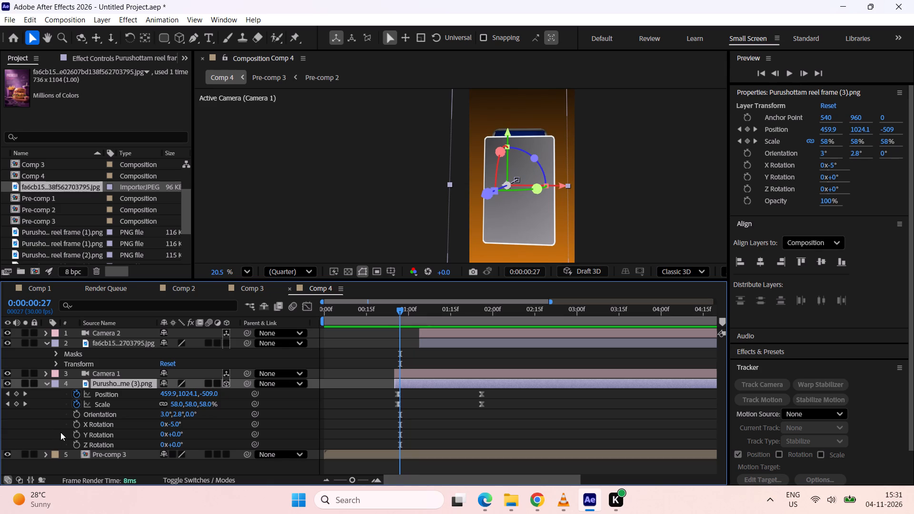
pyautogui.click(77, 428)
pyautogui.click(77, 434)
pyautogui.click(77, 447)
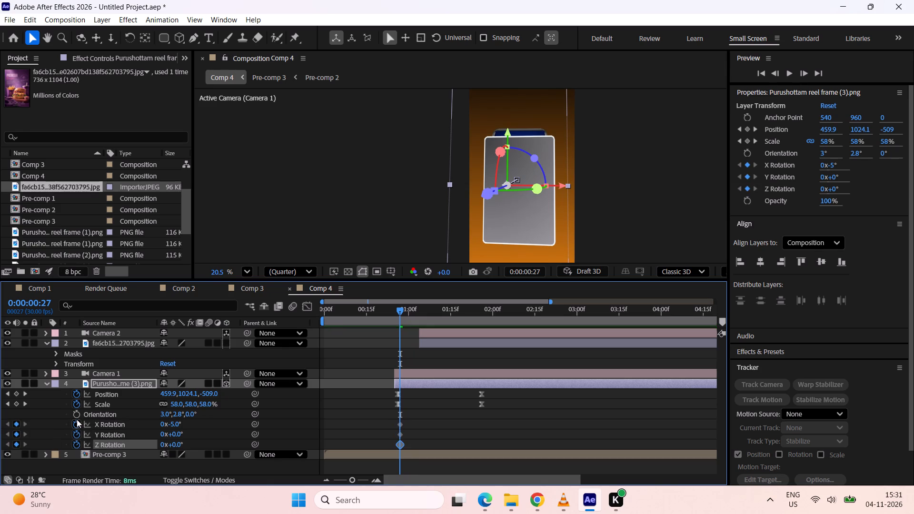
pyautogui.click(76, 419)
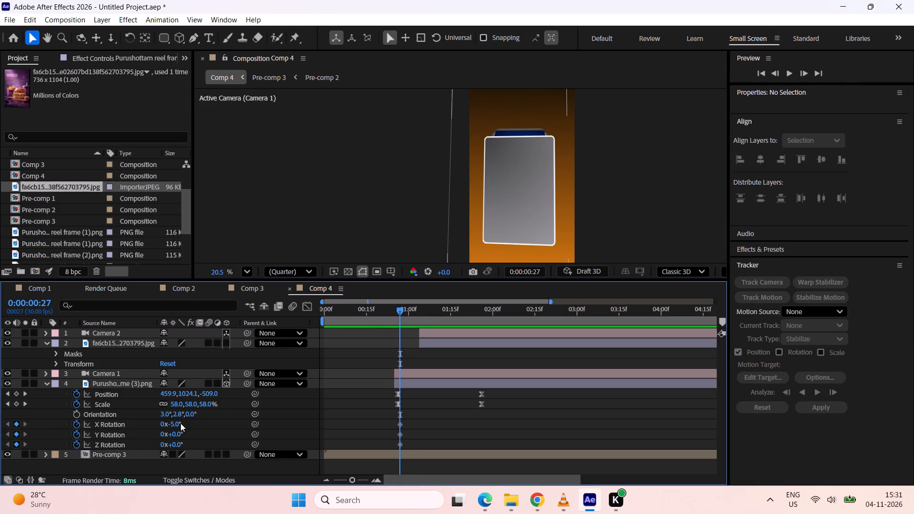
# Set the reel frame's X Rotation to -6° and turn it about its Y axis to an orientation of about 3.1°, 353.9°, 1°.
pyautogui.click(177, 425)
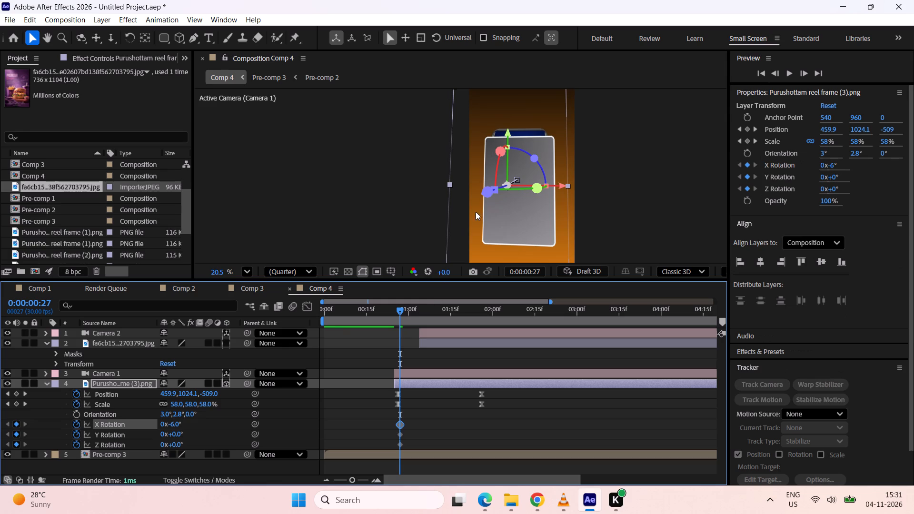
pyautogui.moveTo(491, 190); pyautogui.dragTo(485, 193)
pyautogui.hotkey('ctrl', 'z')
pyautogui.moveTo(535, 189); pyautogui.dragTo(526, 186)
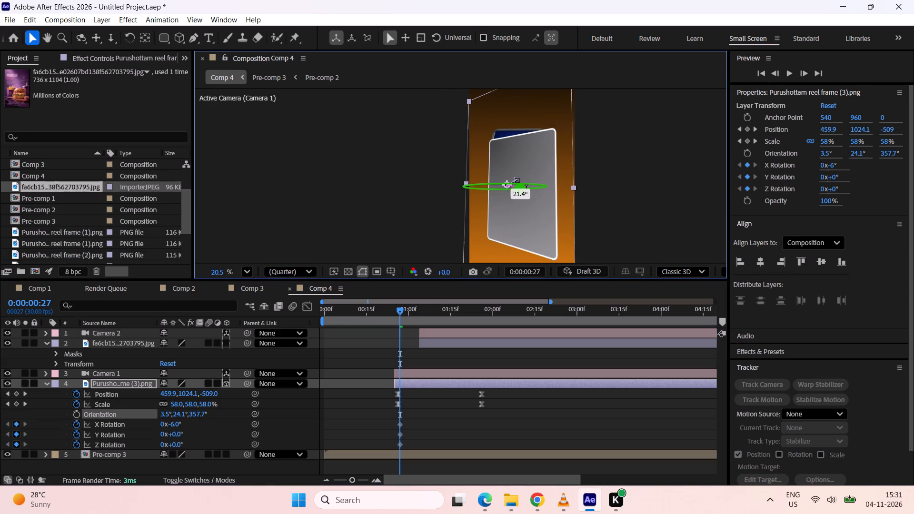
pyautogui.moveTo(526, 186); pyautogui.dragTo(539, 182)
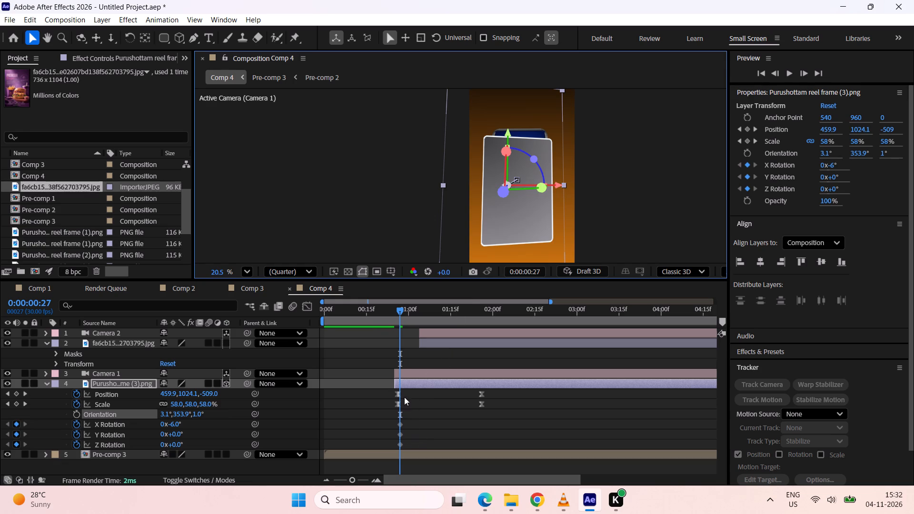
# Shift the reel frame's three rotation keyframes one frame earlier, in line with its first Position and Scale keyframes at 0:00:00:26.
pyautogui.moveTo(433, 430); pyautogui.dragTo(414, 437)
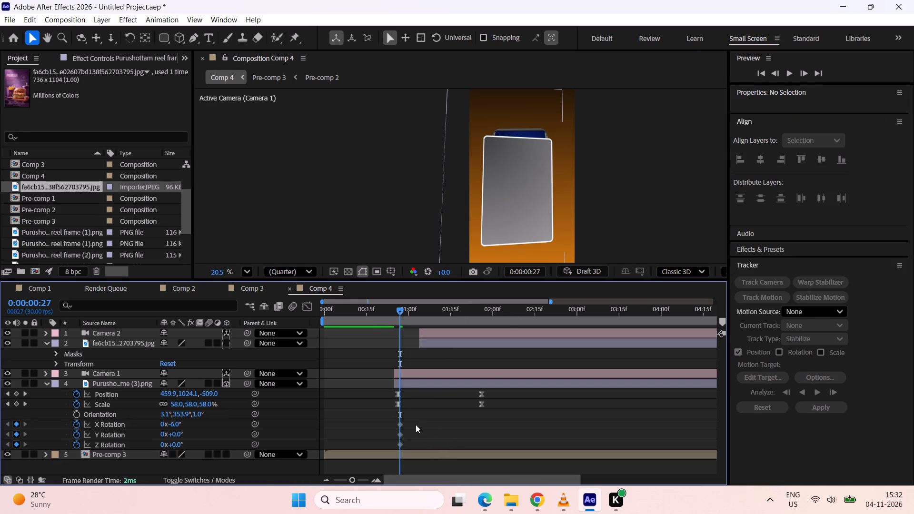
pyautogui.moveTo(417, 415); pyautogui.dragTo(393, 444)
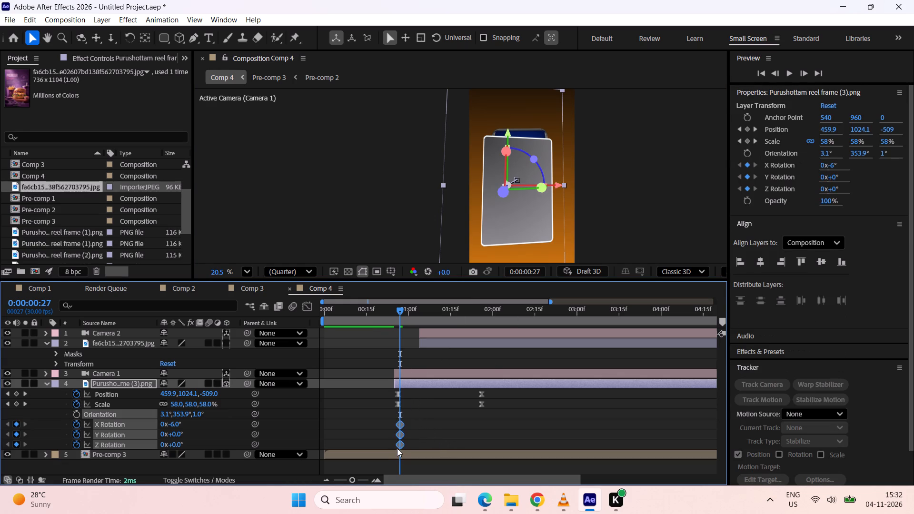
pyautogui.keyDown('ctrl'); pyautogui.scroll(3, 397, 448); pyautogui.keyUp('ctrl')
pyautogui.click(398, 445)
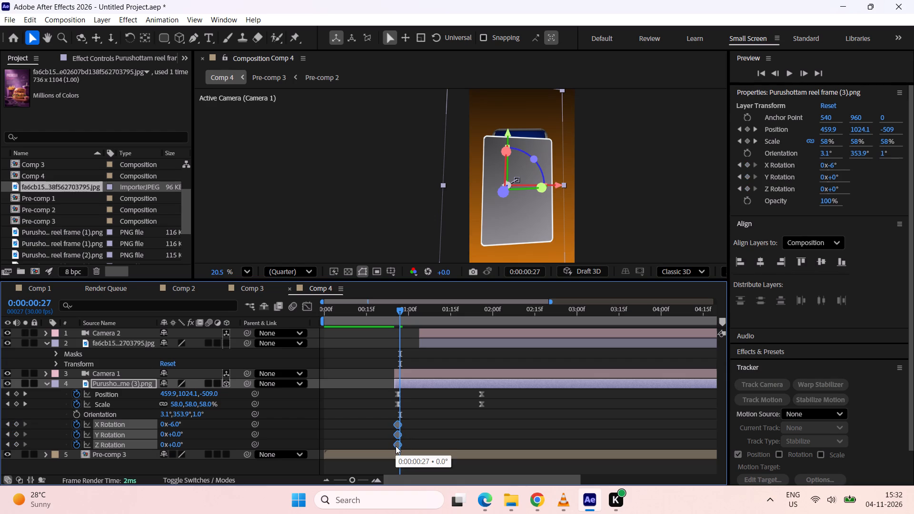
pyautogui.click(423, 415)
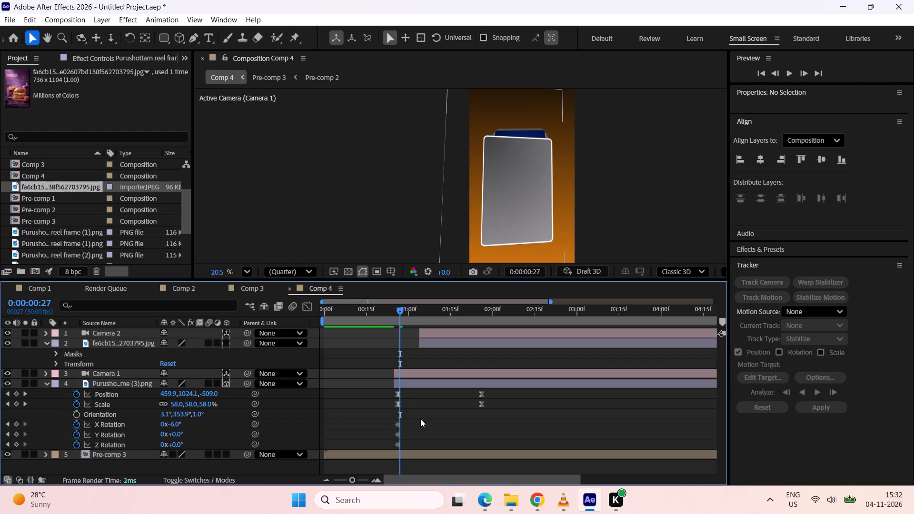
pyautogui.moveTo(419, 421); pyautogui.dragTo(394, 441)
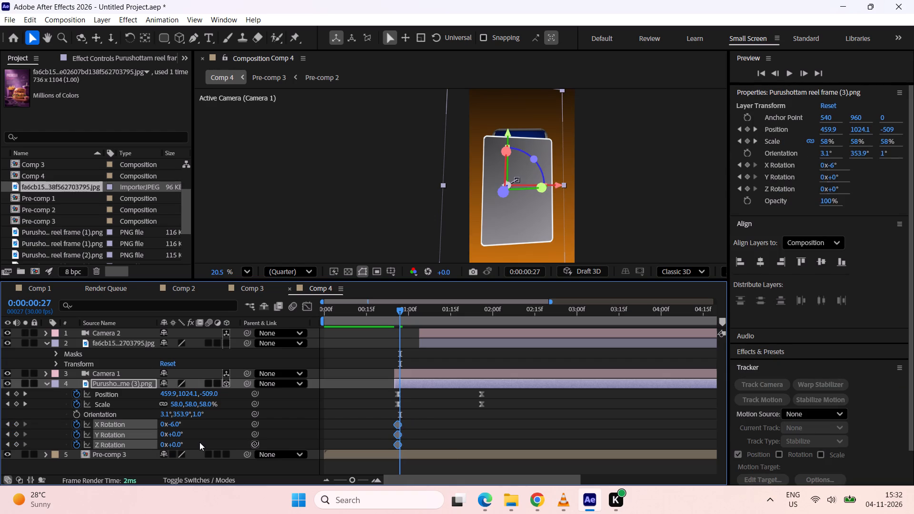
pyautogui.click(447, 416)
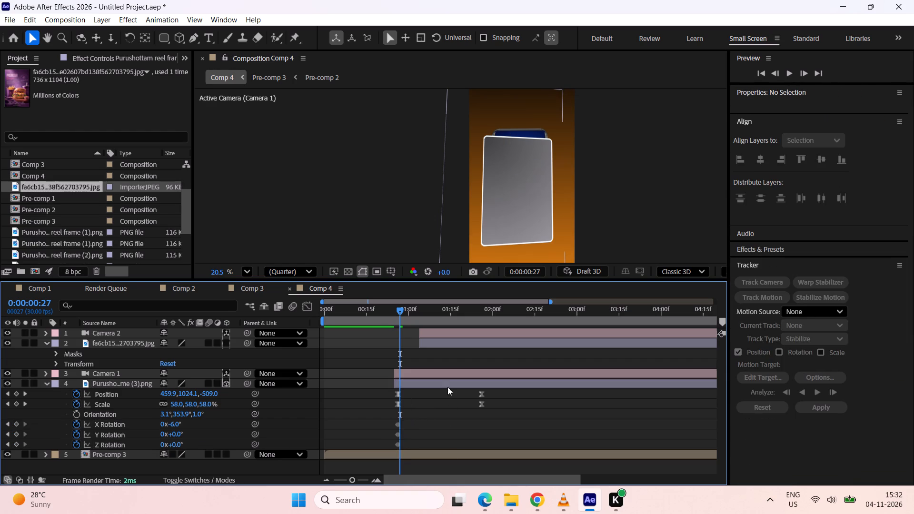
# Turn the reel frame slightly further about its Y axis, to an orientation of about 3.1°, 352.8°, 1.1°.
pyautogui.click(520, 191)
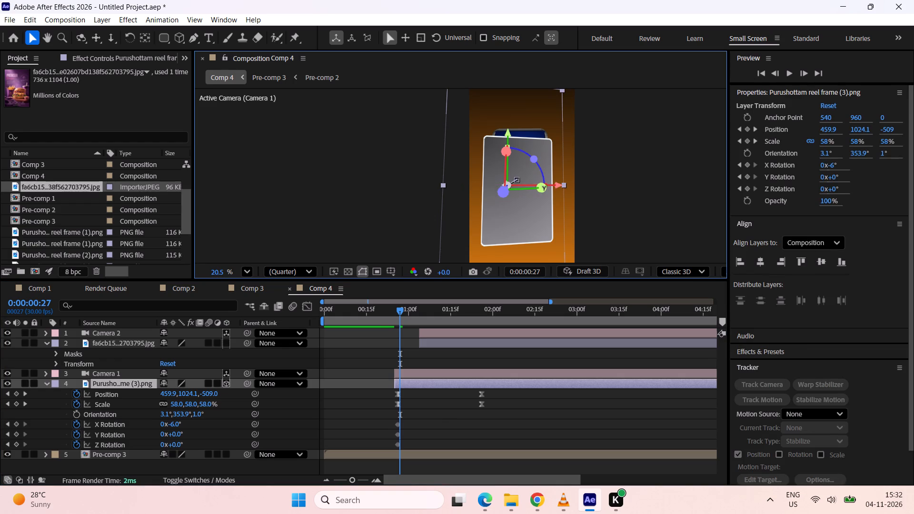
pyautogui.click(544, 188)
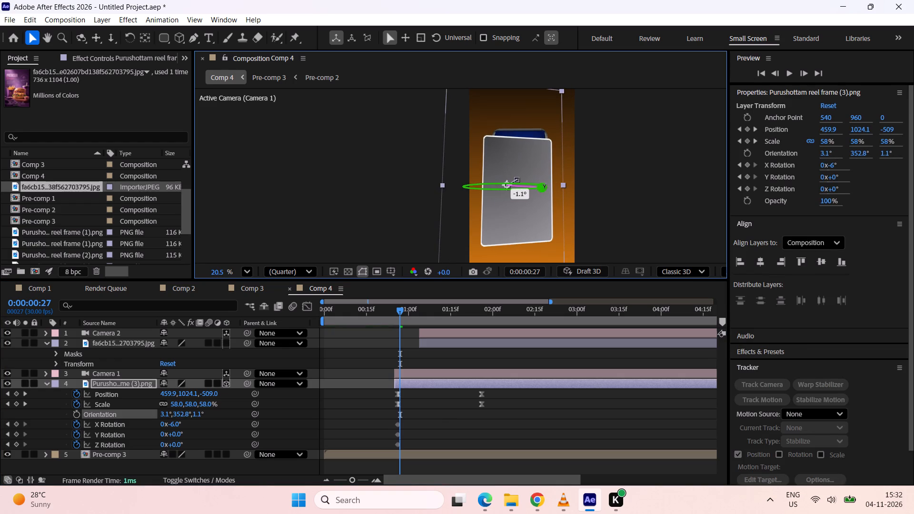
# Set the reel frame's Scale keyframe at 0:00:00:26 to 44%.
pyautogui.click(740, 142)
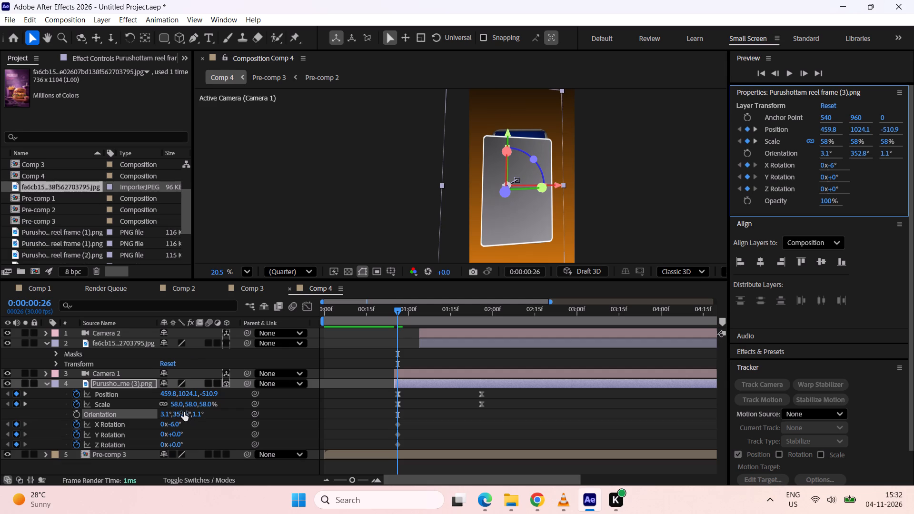
pyautogui.moveTo(188, 404); pyautogui.dragTo(181, 404)
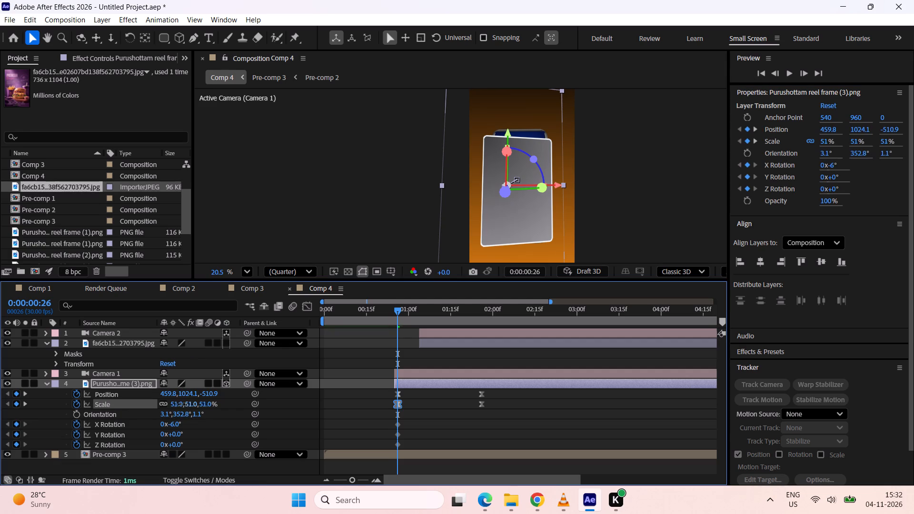
pyautogui.moveTo(181, 404); pyautogui.dragTo(179, 404)
# Play and scrub Comp 4 between about 0:00:00:16 and 0:00:01:18 to examine the reel frame's revised scale animation.
pyautogui.press('space')
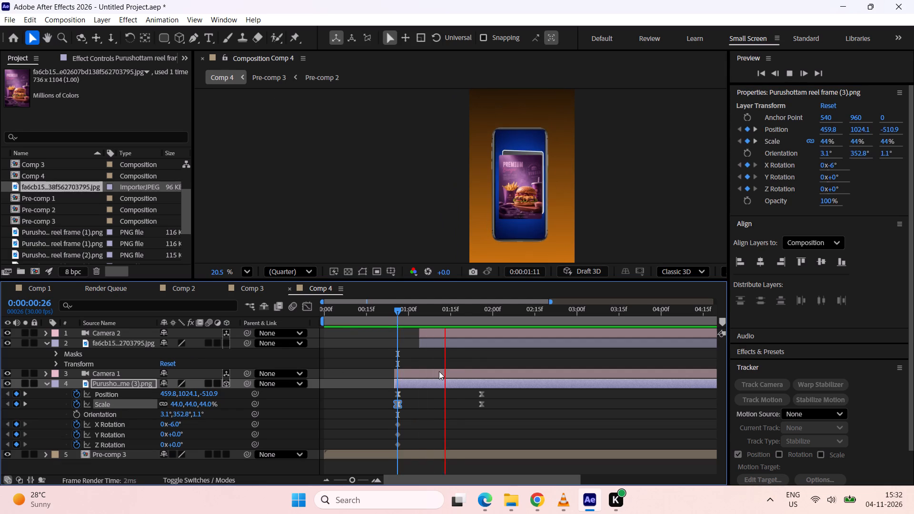
pyautogui.press('space')
pyautogui.moveTo(467, 309); pyautogui.dragTo(375, 346)
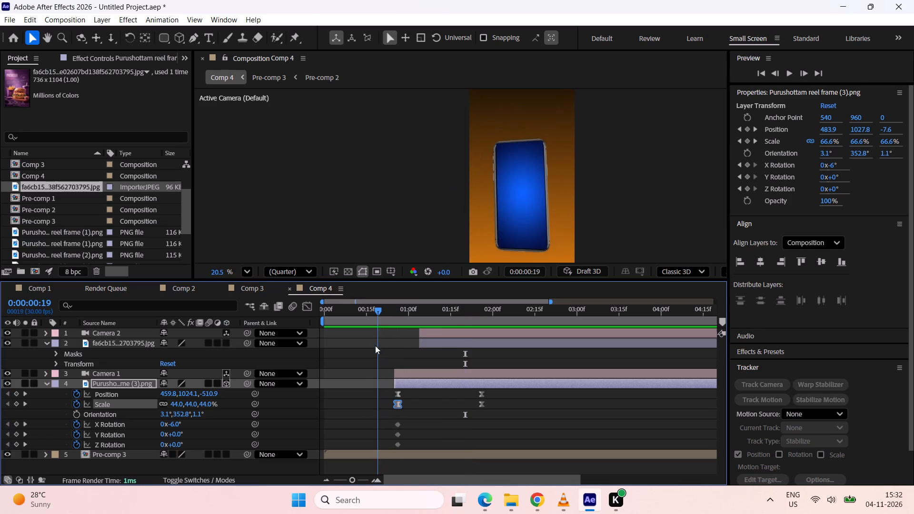
pyautogui.moveTo(375, 346); pyautogui.dragTo(372, 347)
pyautogui.press('space')
pyautogui.press('space')
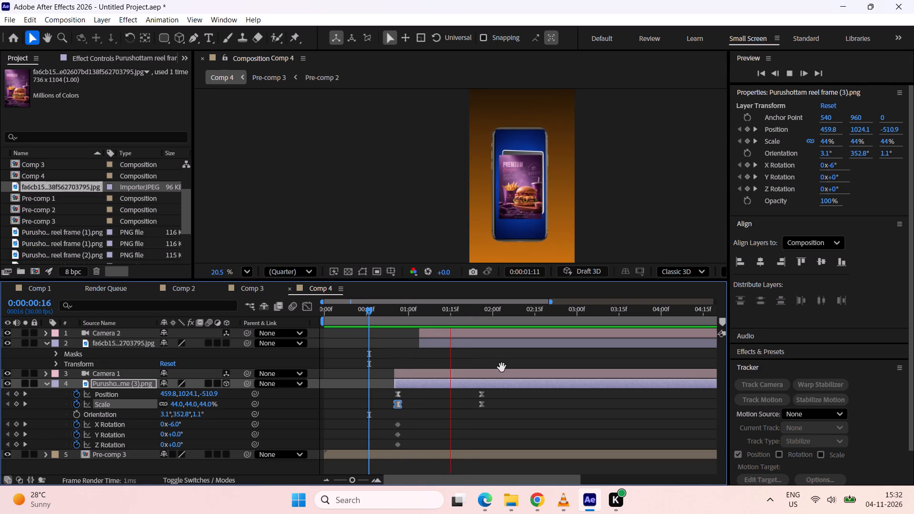
pyautogui.moveTo(454, 297); pyautogui.dragTo(394, 330)
pyautogui.moveTo(457, 311); pyautogui.dragTo(452, 312)
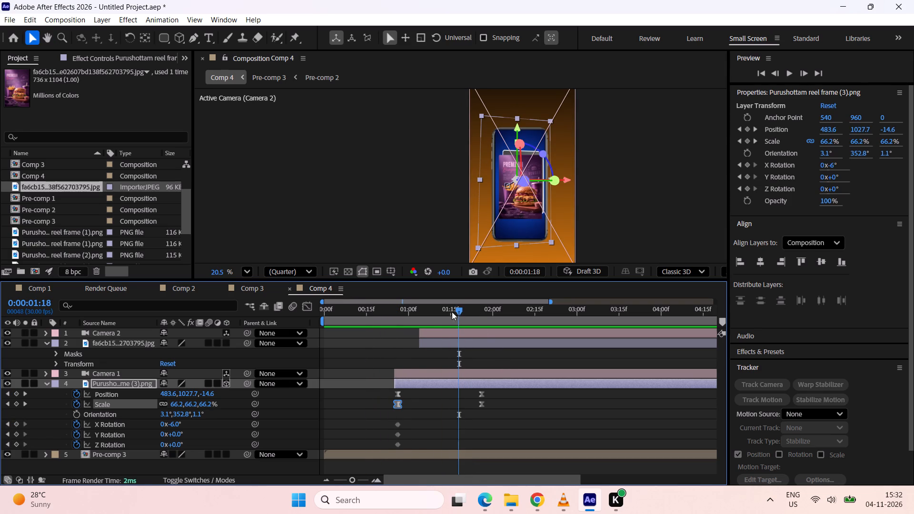
pyautogui.moveTo(452, 312); pyautogui.dragTo(398, 329)
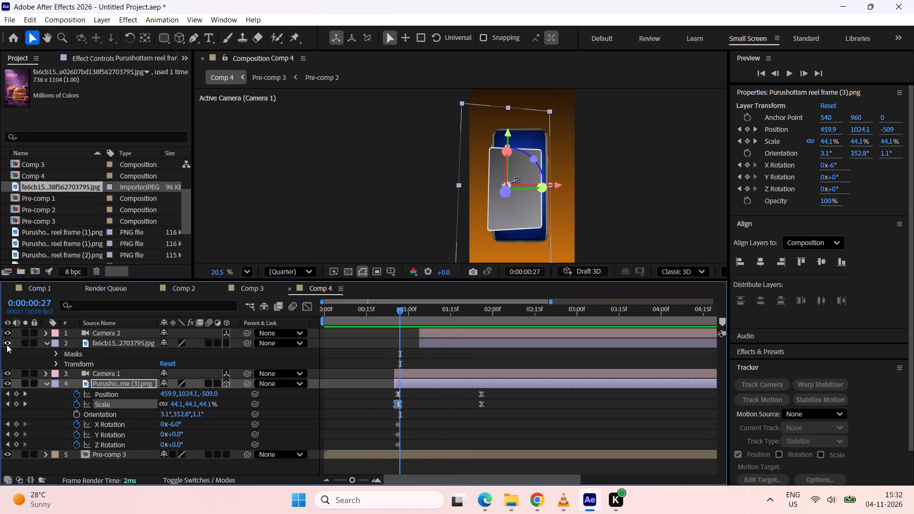
# Hide the burger poster and Camera 2 layers and preview the reel frame's motion from 0:00:00:27.
pyautogui.click(7, 345)
pyautogui.click(10, 334)
pyautogui.press('space')
pyautogui.press('space')
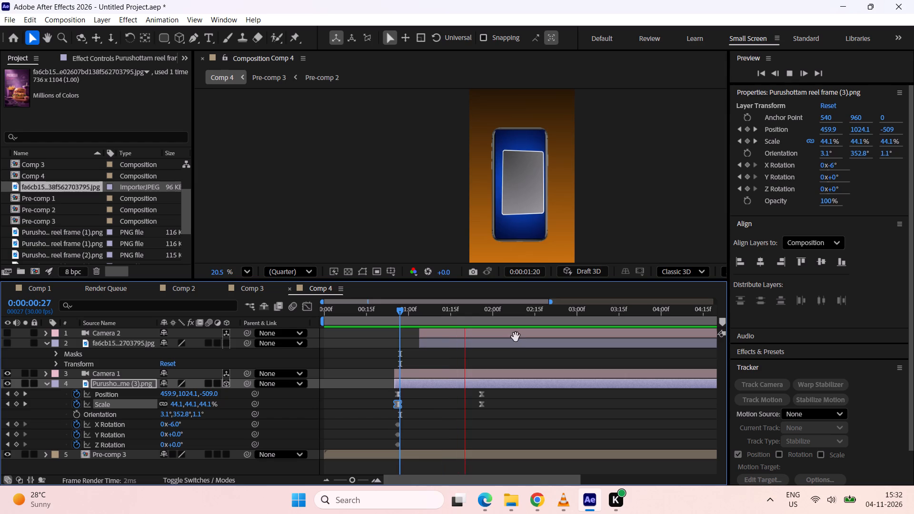
pyautogui.press('space')
pyautogui.press('space')
pyautogui.press('space')
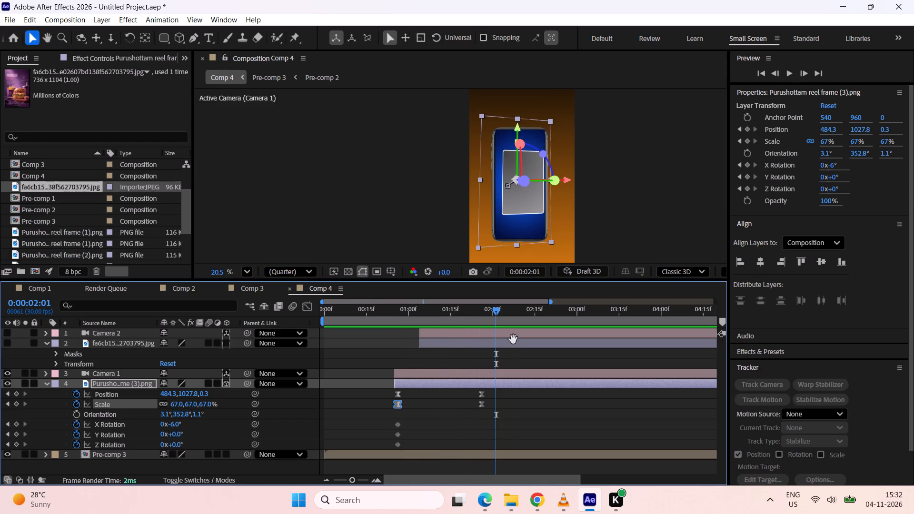
# At the 0:00:01:26 keyframe, change the reel frame's X and Y position to 498.3, 1020.8.
pyautogui.click(495, 302)
pyautogui.moveTo(498, 306); pyautogui.dragTo(490, 310)
pyautogui.click(737, 130)
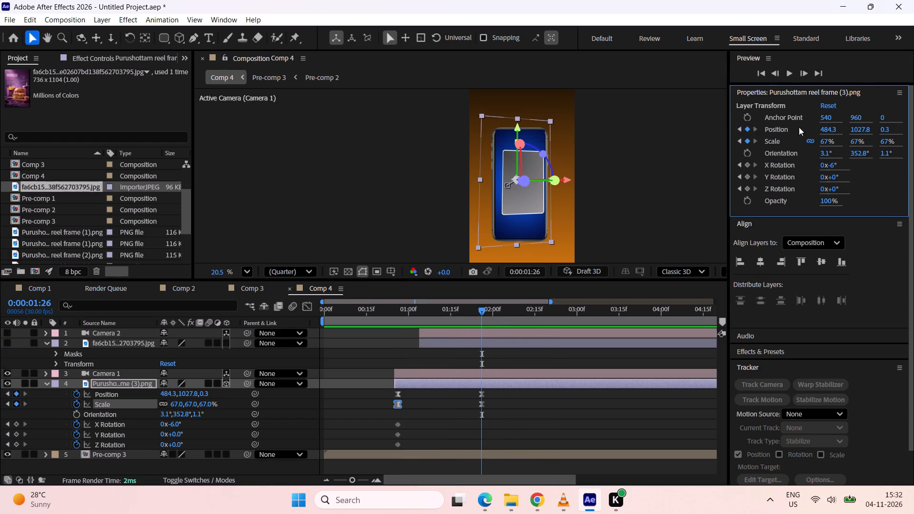
pyautogui.moveTo(855, 128); pyautogui.dragTo(864, 125)
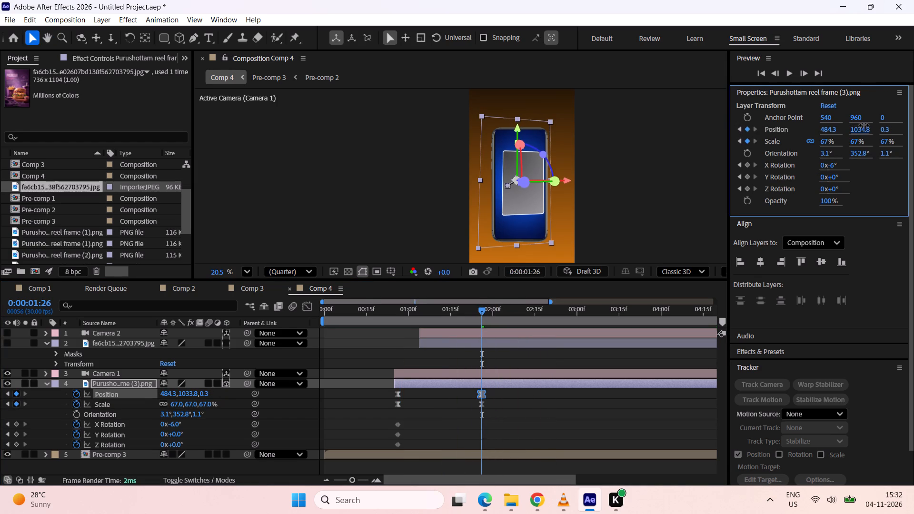
pyautogui.moveTo(864, 125); pyautogui.dragTo(849, 130)
pyautogui.moveTo(831, 129); pyautogui.dragTo(834, 128)
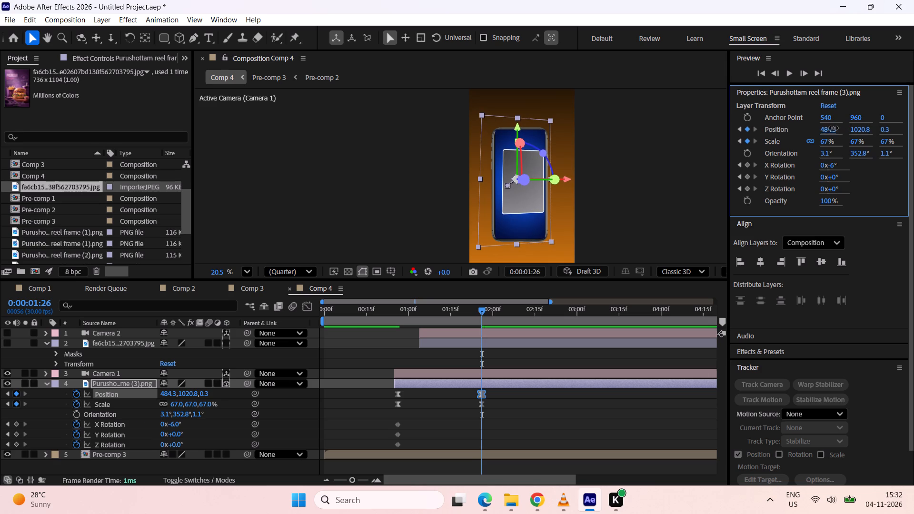
pyautogui.moveTo(834, 128); pyautogui.dragTo(838, 126)
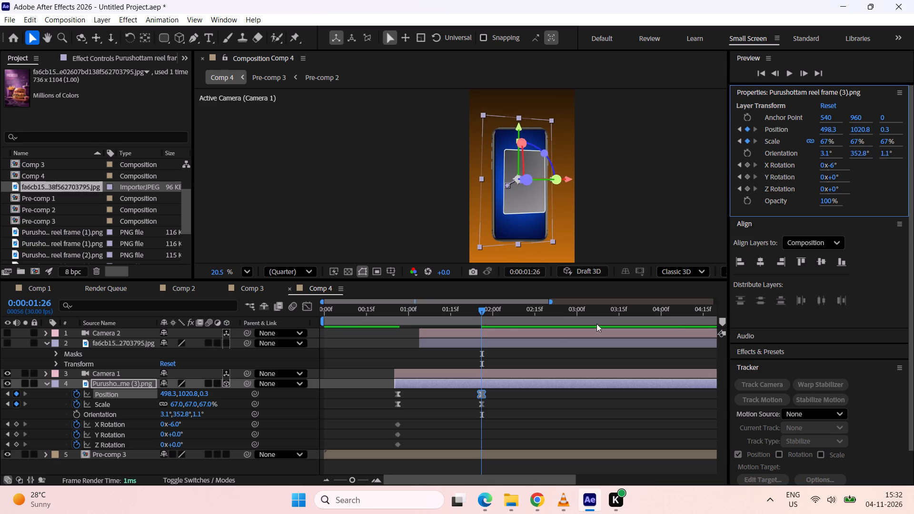
# Replay Comp 4 from 0:00:00:13 to check how the reel frame moves into its adjusted position on the phone.
pyautogui.moveTo(484, 317); pyautogui.dragTo(360, 352)
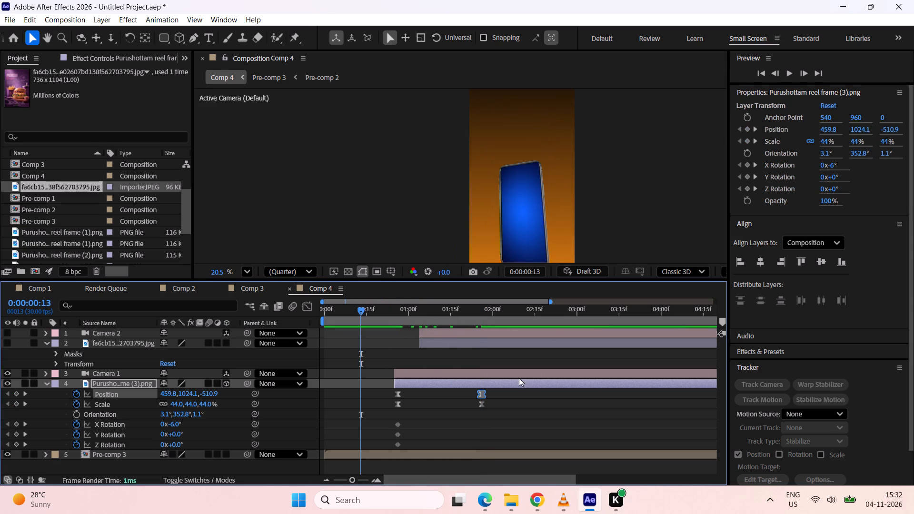
pyautogui.press('space')
pyautogui.press('space')
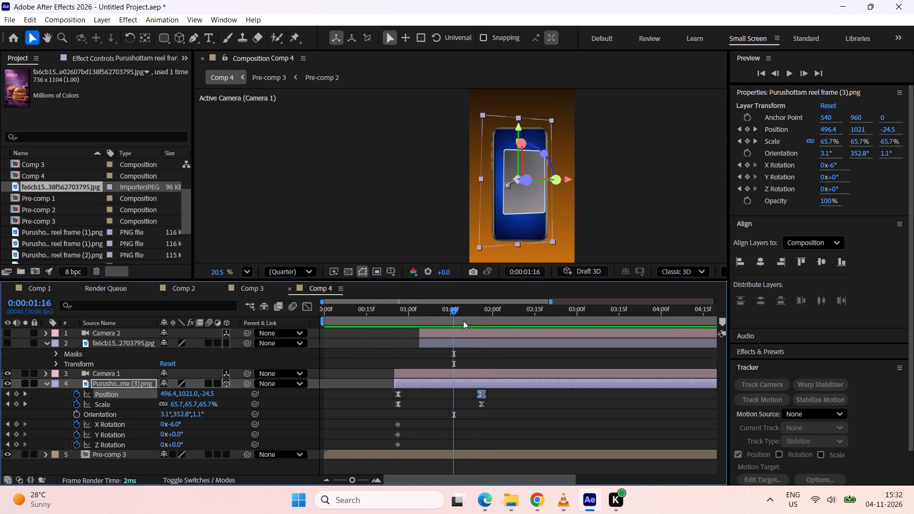
pyautogui.moveTo(457, 311); pyautogui.dragTo(364, 345)
pyautogui.press('space')
pyautogui.press('space')
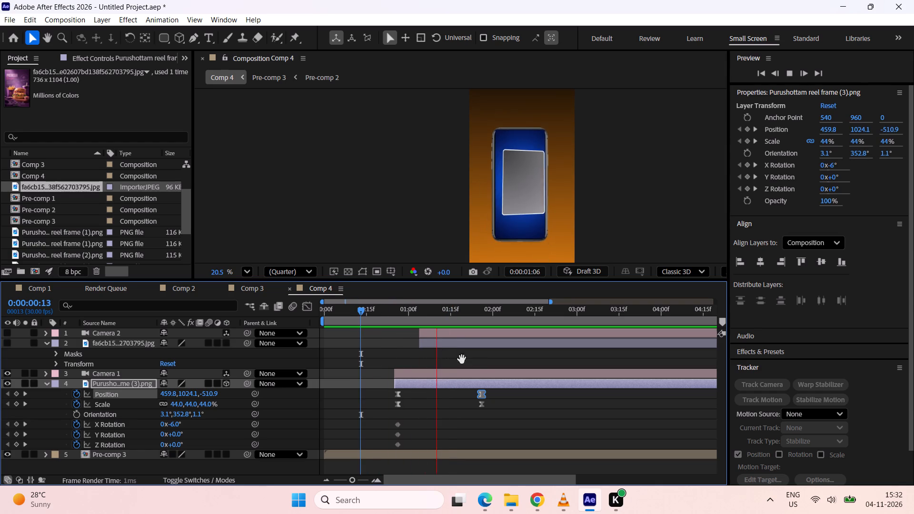
pyautogui.click(504, 403)
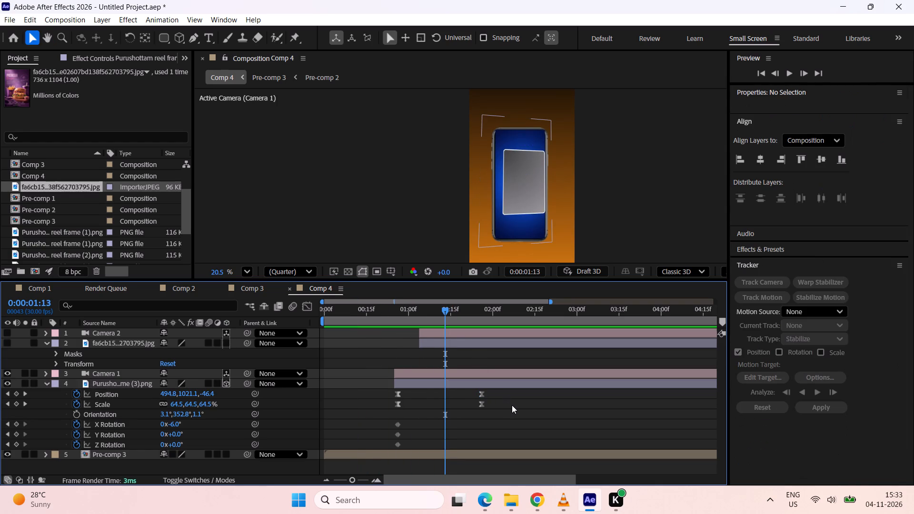
pyautogui.click(521, 405)
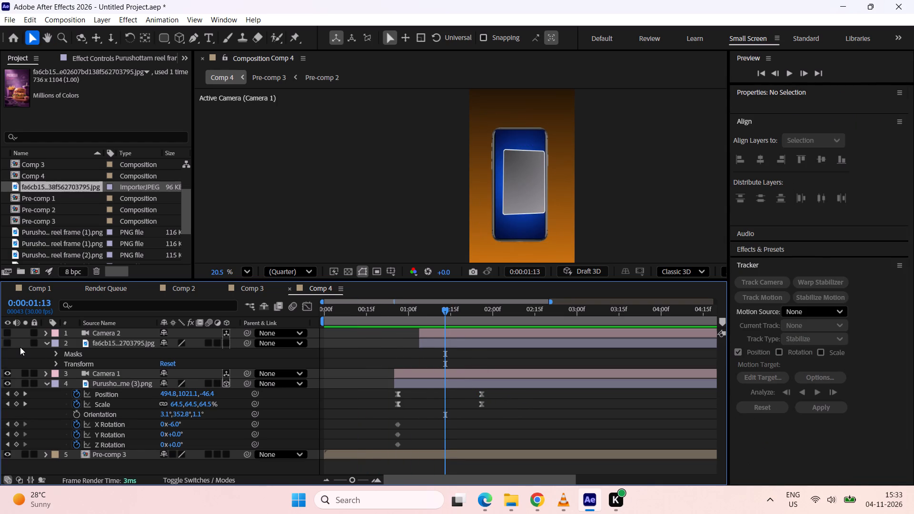
# Show the burger poster and Camera 2 layers again and preview Comp 4 from 0:00:00:23.
pyautogui.click(11, 346)
pyautogui.click(9, 336)
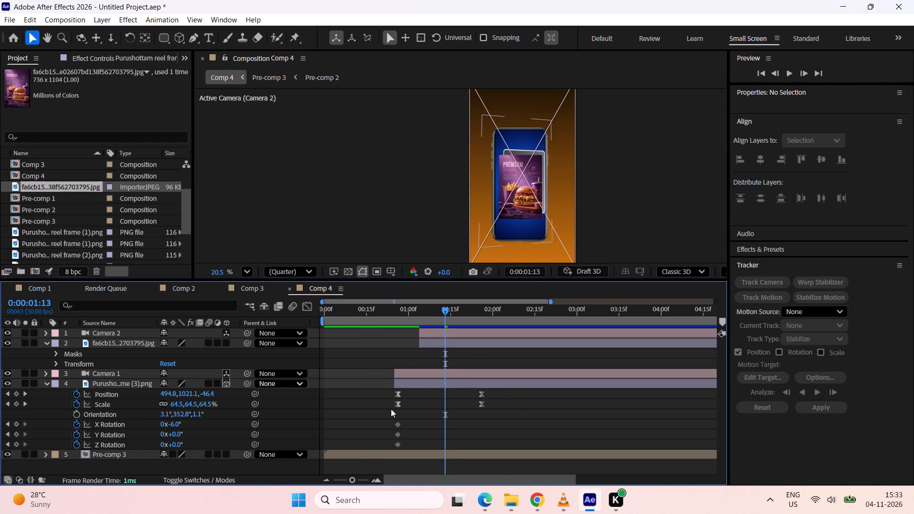
pyautogui.moveTo(418, 419); pyautogui.dragTo(410, 423)
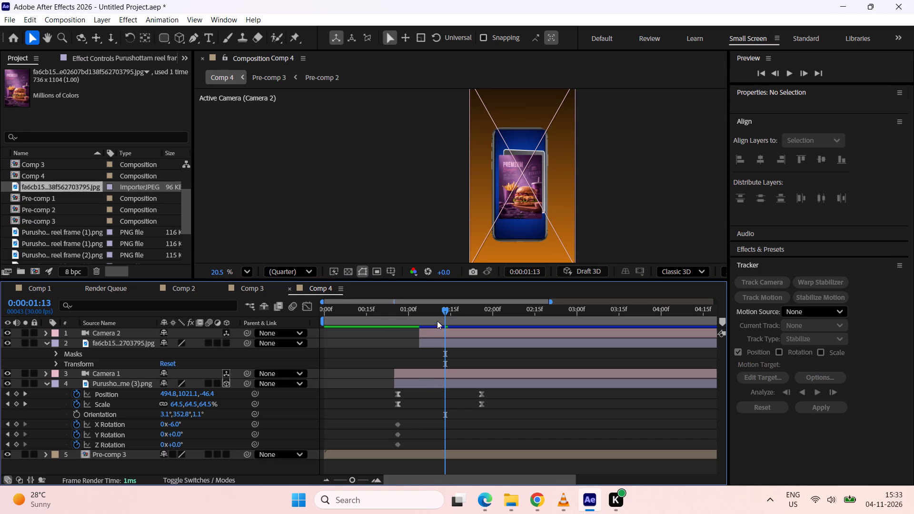
pyautogui.moveTo(443, 310); pyautogui.dragTo(387, 334)
pyautogui.press('space')
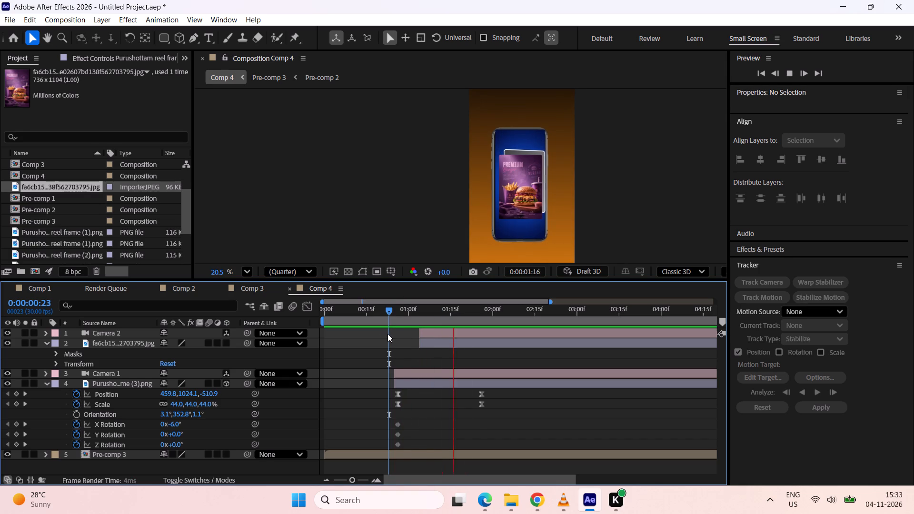
pyautogui.press('space')
pyautogui.click(556, 402)
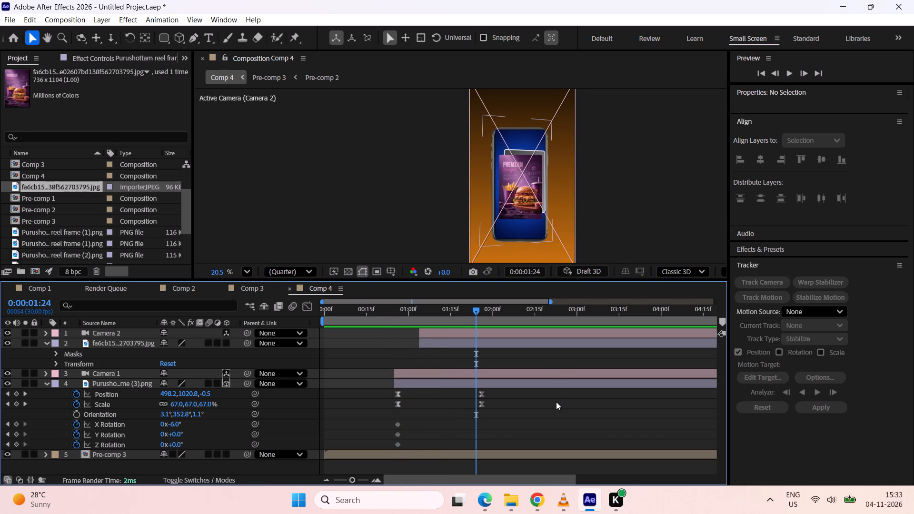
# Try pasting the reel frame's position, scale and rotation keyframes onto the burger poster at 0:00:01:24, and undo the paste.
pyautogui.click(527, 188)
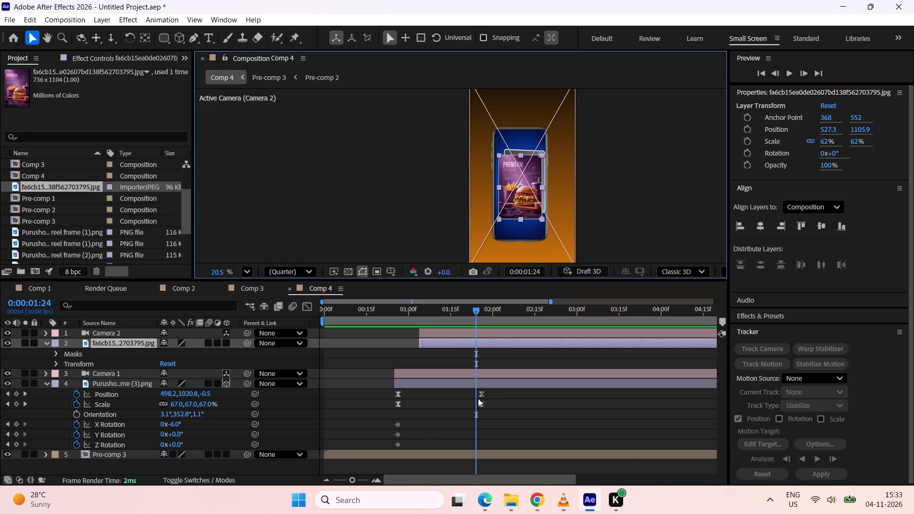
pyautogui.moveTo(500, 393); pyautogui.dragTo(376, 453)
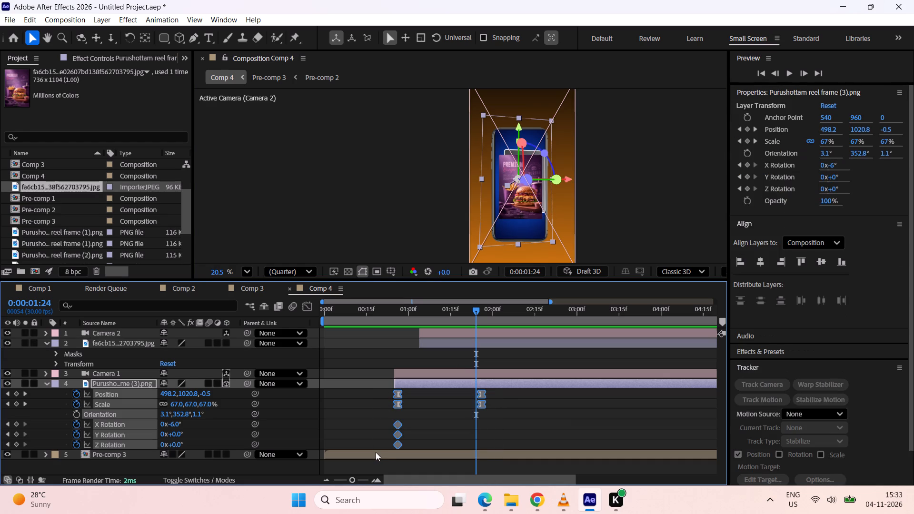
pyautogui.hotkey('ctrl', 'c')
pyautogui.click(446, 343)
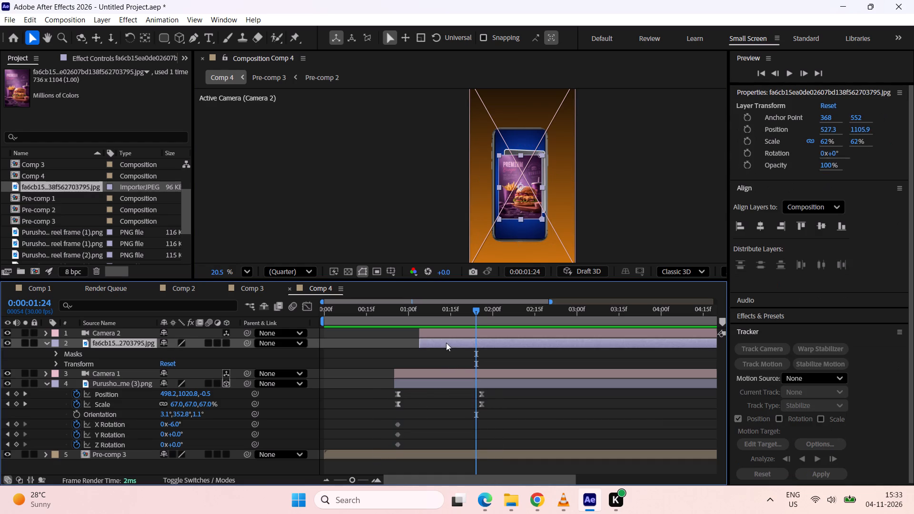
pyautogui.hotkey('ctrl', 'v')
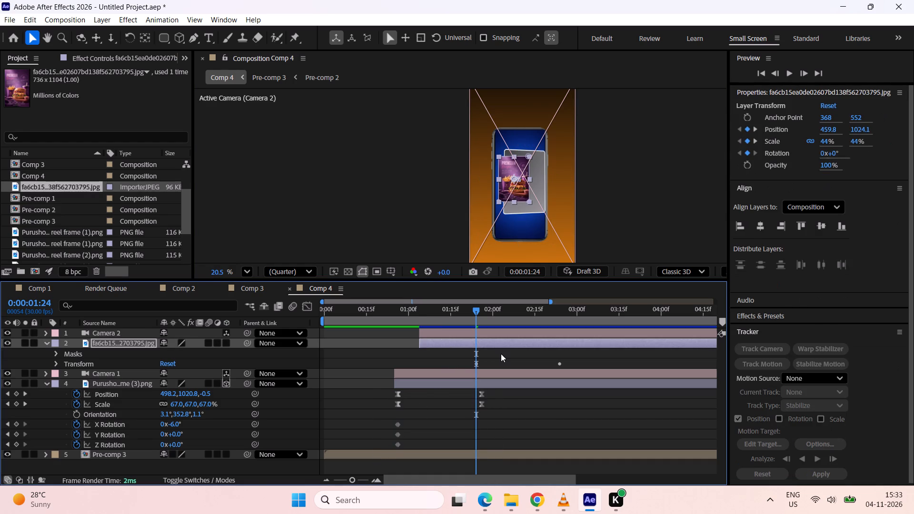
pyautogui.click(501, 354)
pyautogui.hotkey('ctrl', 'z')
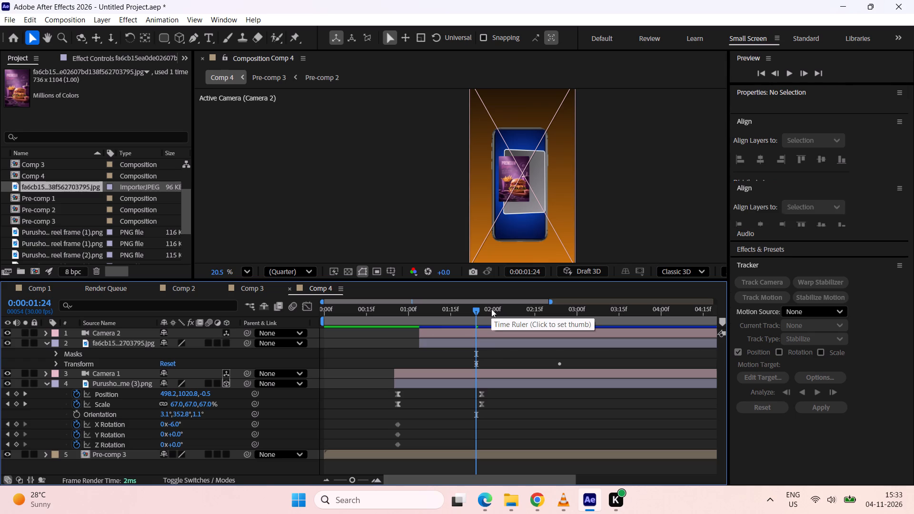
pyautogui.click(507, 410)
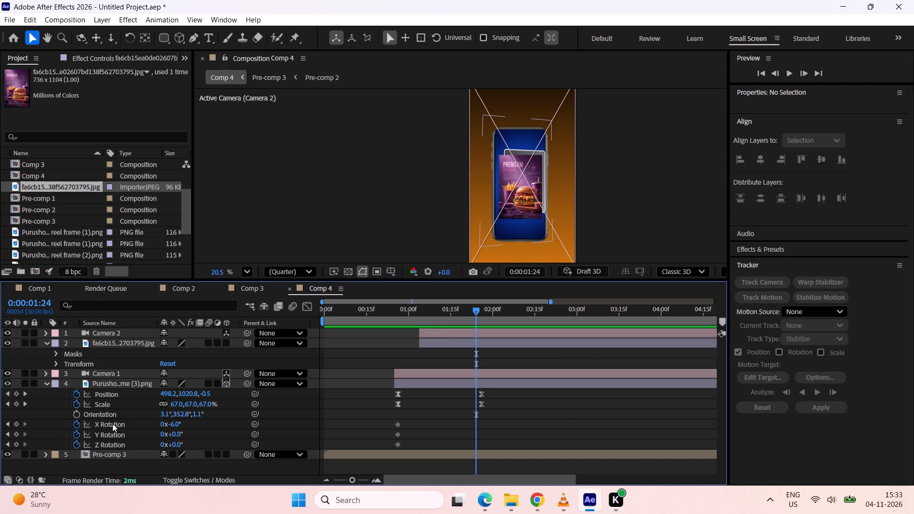
# Copy all of the reel frame's position, scale and rotation keyframes and paste them onto the burger poster layer at 0:00:01:24.
pyautogui.moveTo(515, 393); pyautogui.dragTo(389, 424)
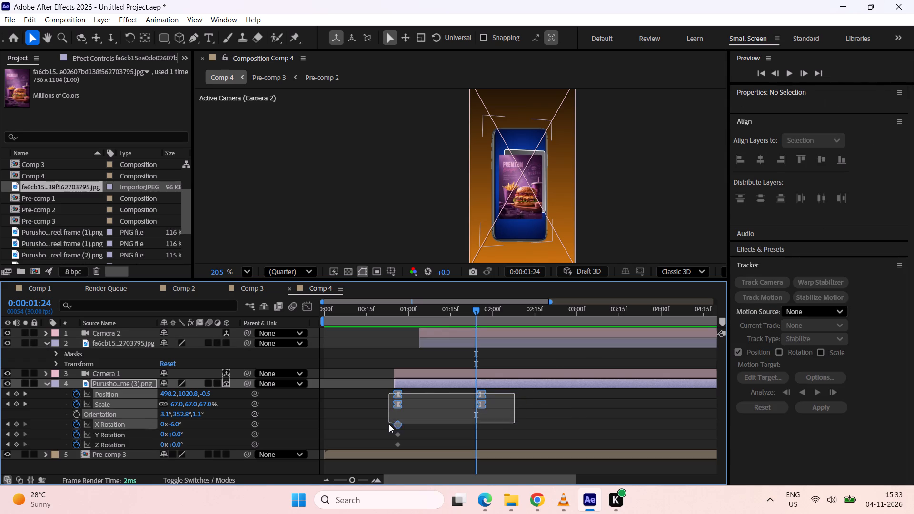
pyautogui.moveTo(389, 424); pyautogui.dragTo(387, 445)
pyautogui.hotkey('ctrl', 'c')
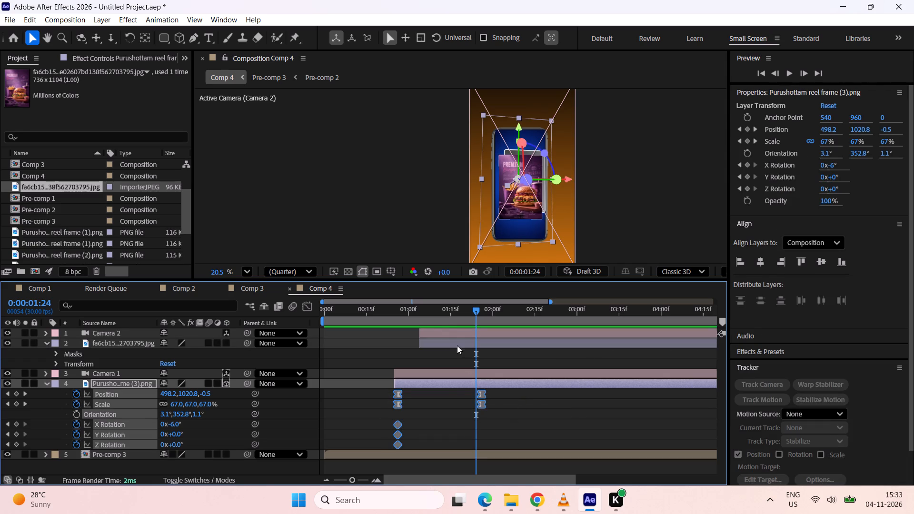
pyautogui.click(452, 343)
pyautogui.hotkey('ctrl', 'v')
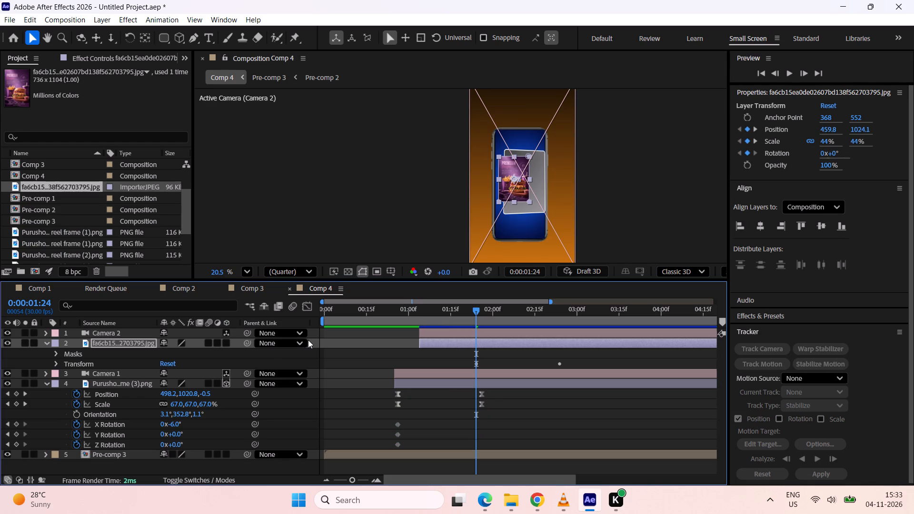
# Reveal the burger poster's pasted keyframes and shift them earlier together so the first ones sit at about 0:00:01:05.
pyautogui.press('u')
pyautogui.moveTo(478, 351); pyautogui.dragTo(457, 353)
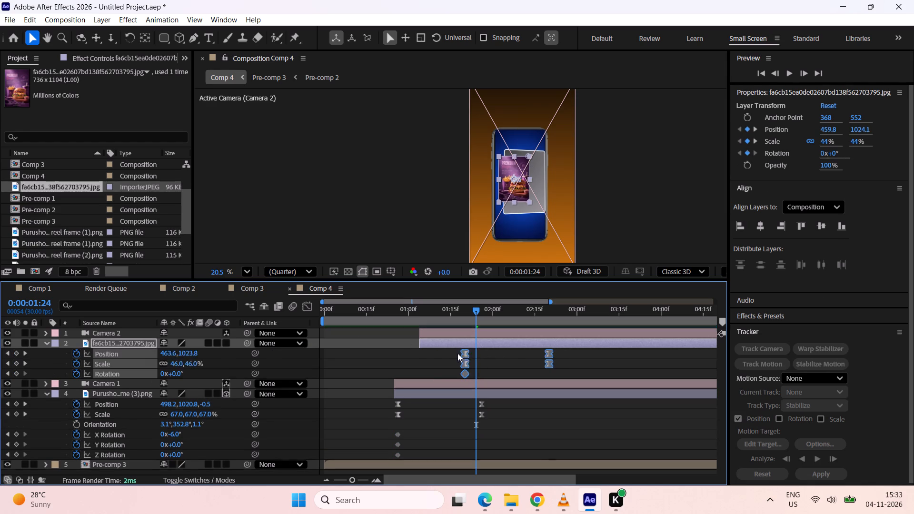
pyautogui.moveTo(457, 353); pyautogui.dragTo(425, 356)
# Preview Comp 4 from 0:00:00:17 to check how the burger poster moves with the pasted keyframes.
pyautogui.moveTo(469, 307); pyautogui.dragTo(417, 326)
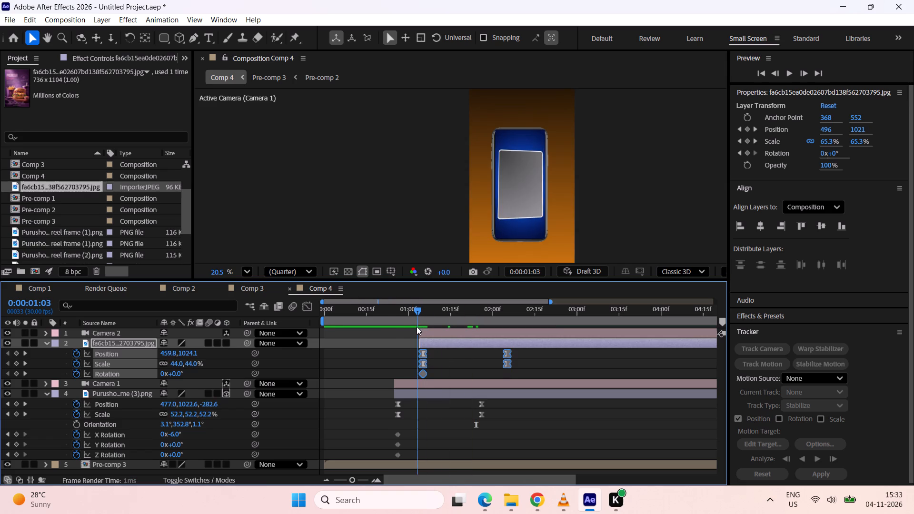
pyautogui.moveTo(417, 326); pyautogui.dragTo(373, 339)
pyautogui.press('space')
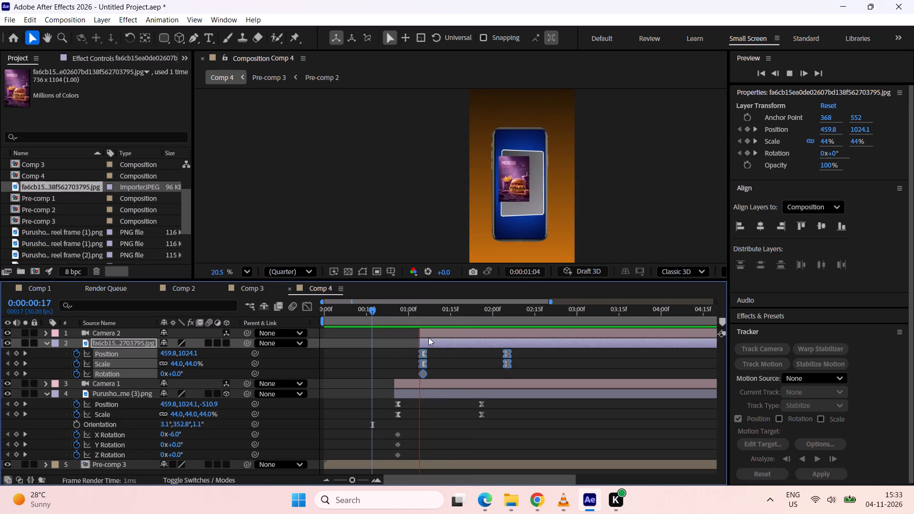
pyautogui.press('space')
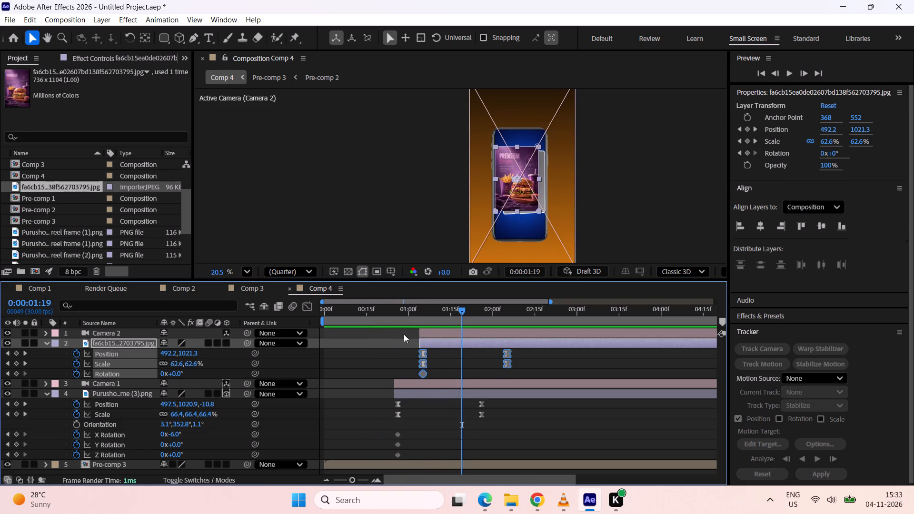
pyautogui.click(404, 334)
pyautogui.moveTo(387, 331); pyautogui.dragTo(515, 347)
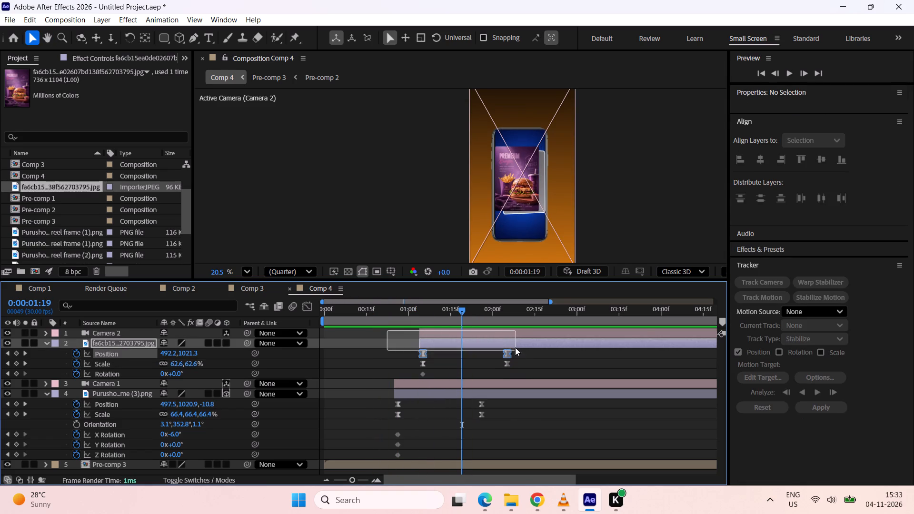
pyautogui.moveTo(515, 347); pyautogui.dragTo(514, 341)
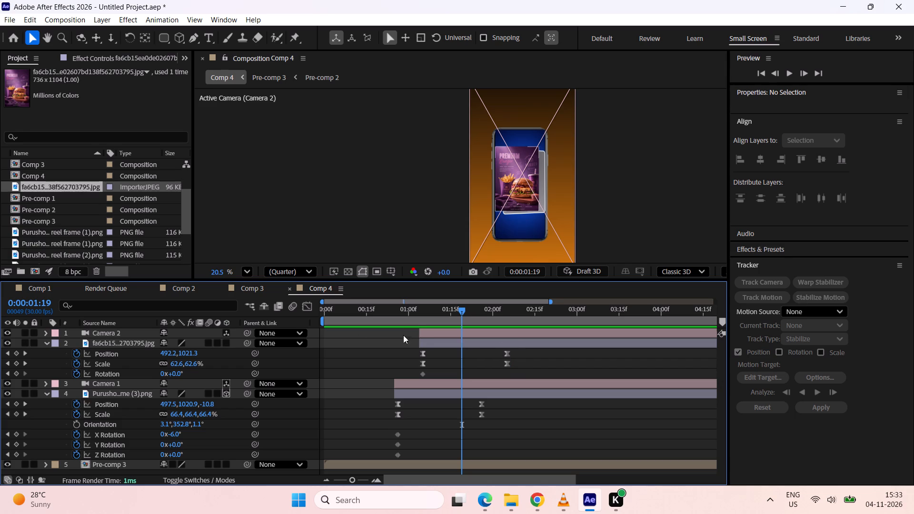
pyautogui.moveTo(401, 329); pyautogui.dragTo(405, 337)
# Collapse the layer properties and shift the Camera 2 and burger poster layers together to start at about 0:00:01:09.
pyautogui.click(45, 392)
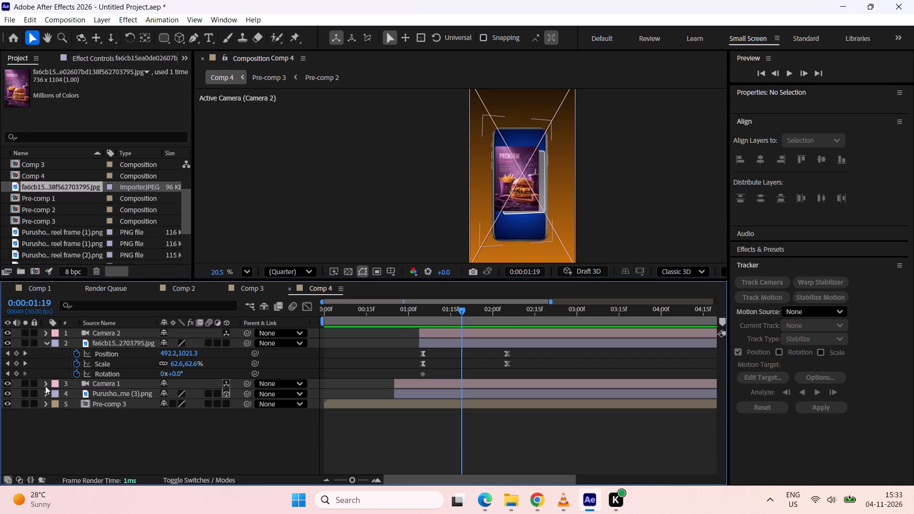
pyautogui.click(46, 344)
pyautogui.click(87, 342)
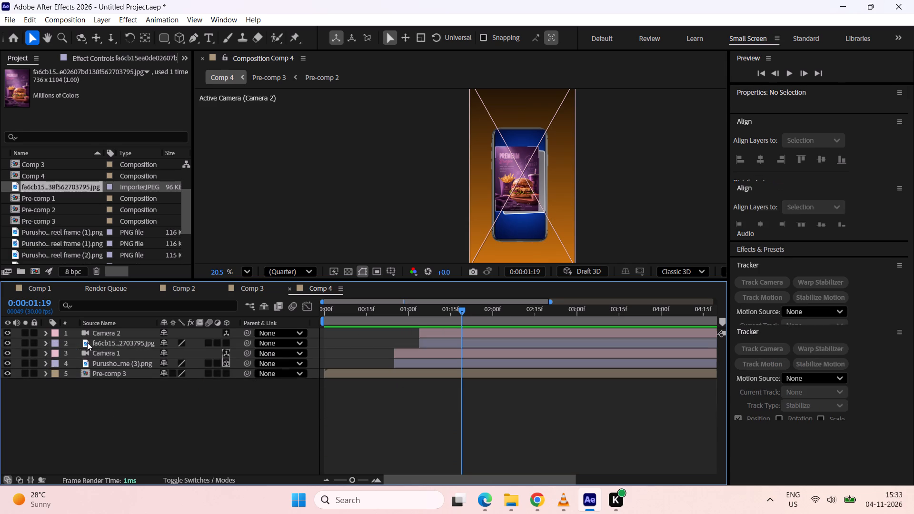
pyautogui.keyDown('shift'); pyautogui.click(99, 332); pyautogui.keyUp('shift')
pyautogui.moveTo(431, 342); pyautogui.dragTo(436, 341)
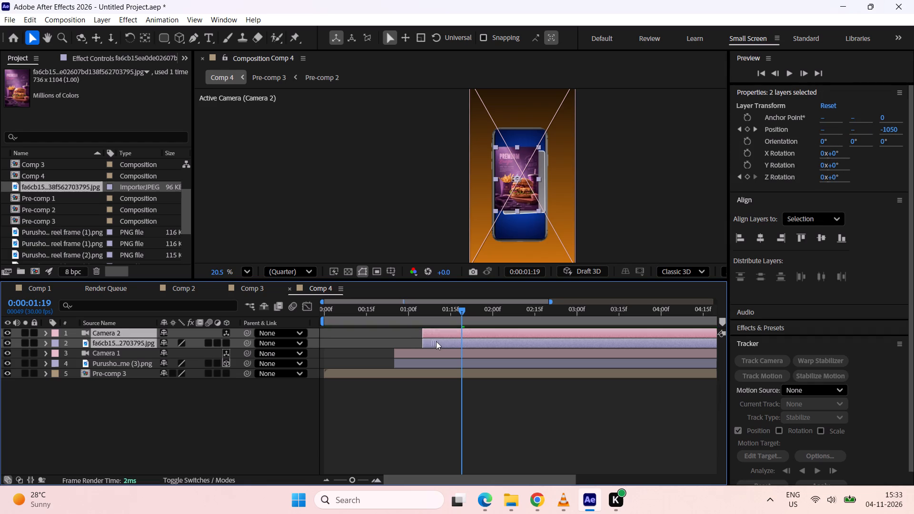
pyautogui.moveTo(436, 341); pyautogui.dragTo(446, 339)
# Scrub Comp 4 between 0:00:00:29 and 0:00:01:20 to check the shifted poster's timing against the reel frame.
pyautogui.moveTo(466, 309); pyautogui.dragTo(407, 322)
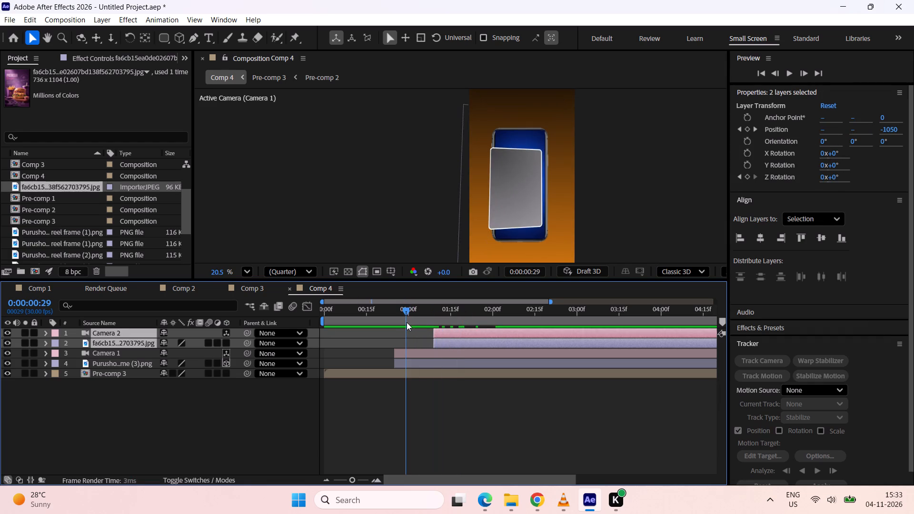
pyautogui.moveTo(407, 322); pyautogui.dragTo(444, 306)
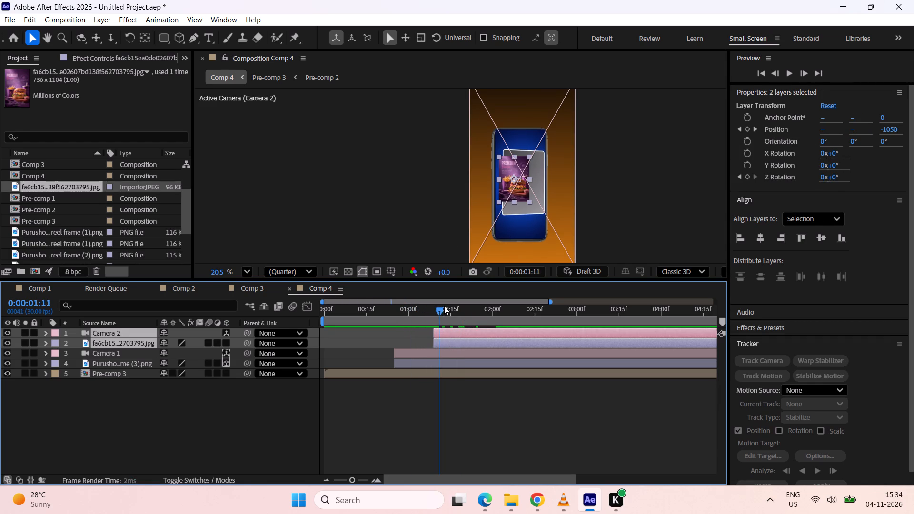
pyautogui.moveTo(444, 306); pyautogui.dragTo(468, 303)
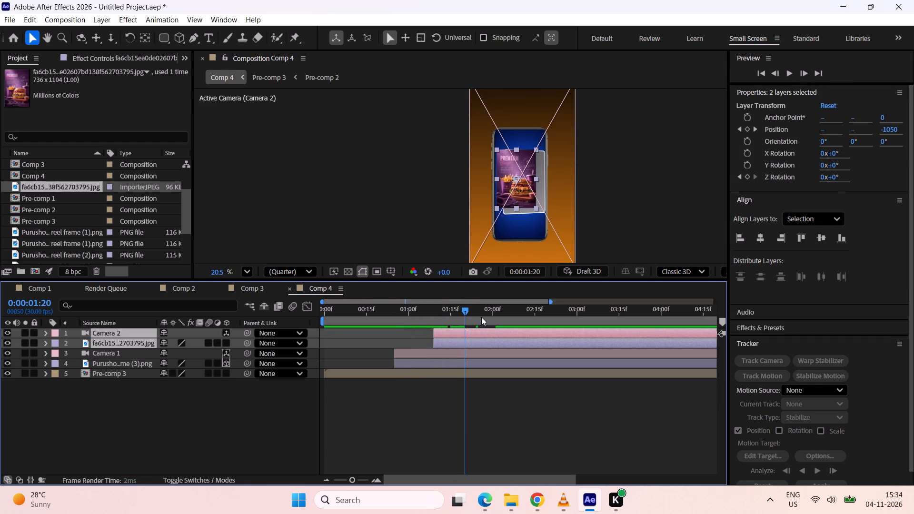
pyautogui.click(477, 347)
pyautogui.click(499, 433)
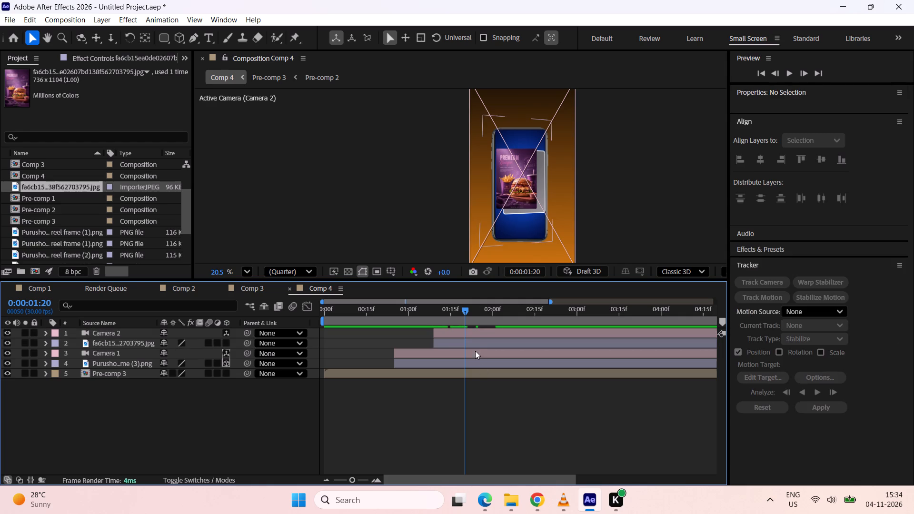
# At the 0:00:01:10 keyframe, reposition the burger poster inside the reel frame to about 596.1, 1072.8.
pyautogui.click(475, 345)
pyautogui.press('u')
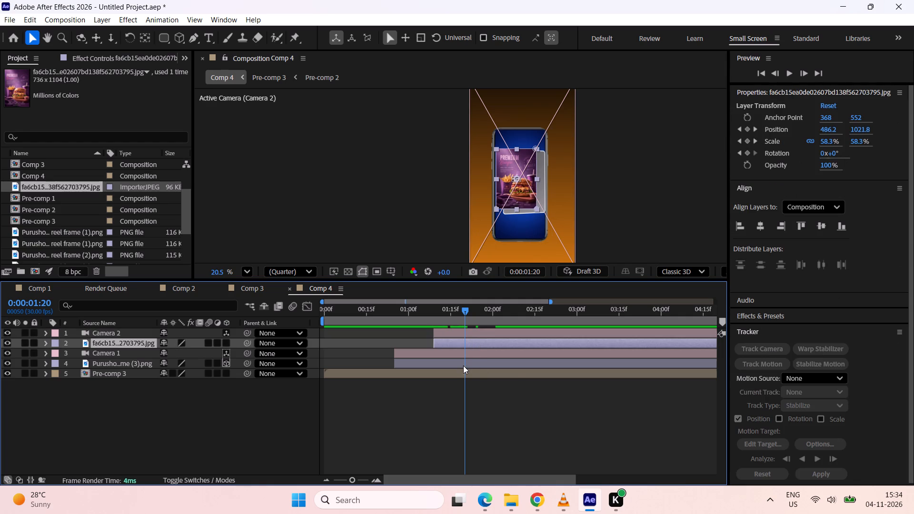
pyautogui.moveTo(466, 305); pyautogui.dragTo(437, 315)
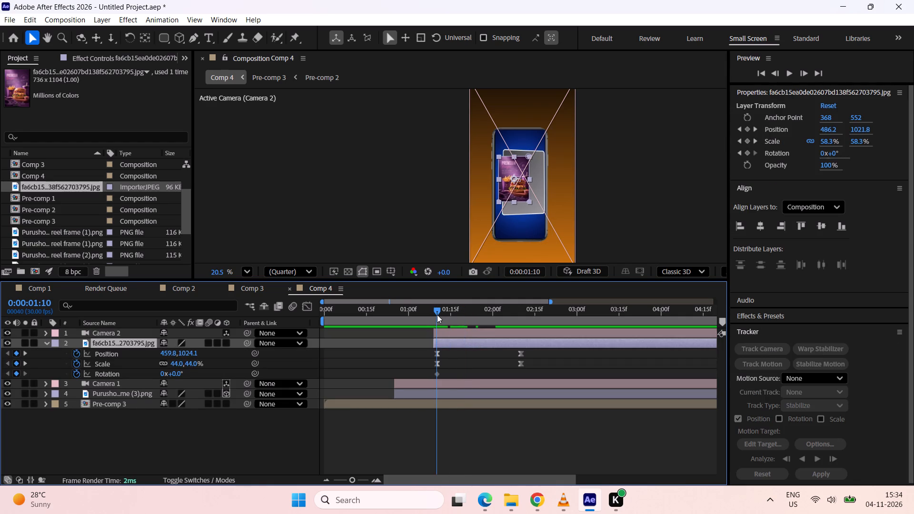
pyautogui.moveTo(437, 315); pyautogui.dragTo(438, 314)
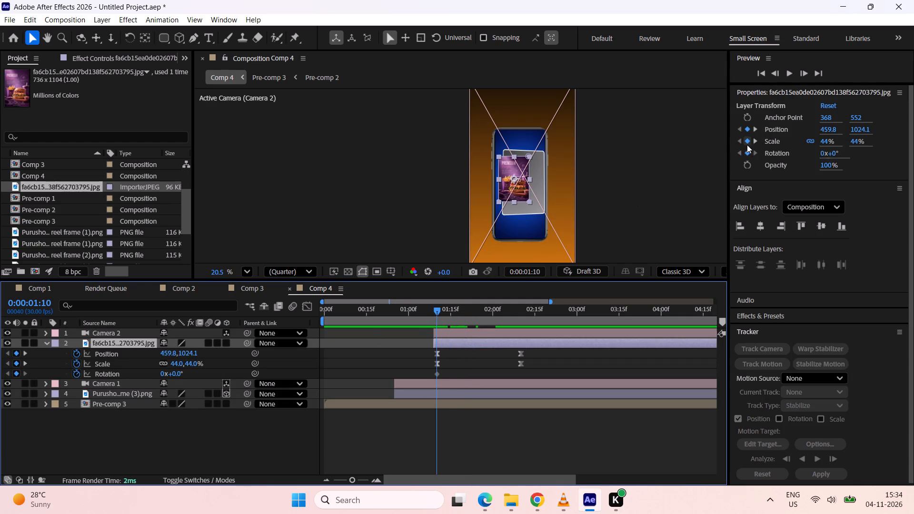
pyautogui.moveTo(514, 180); pyautogui.dragTo(529, 179)
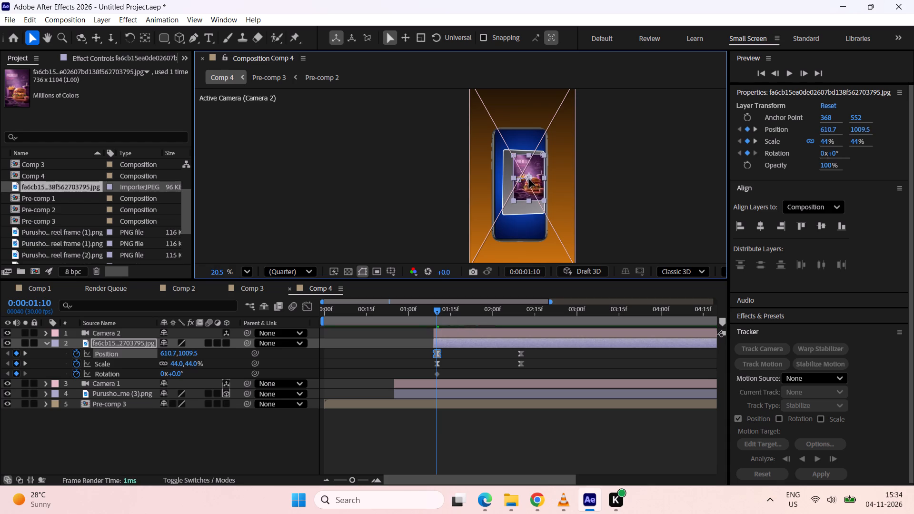
pyautogui.moveTo(529, 179); pyautogui.dragTo(527, 185)
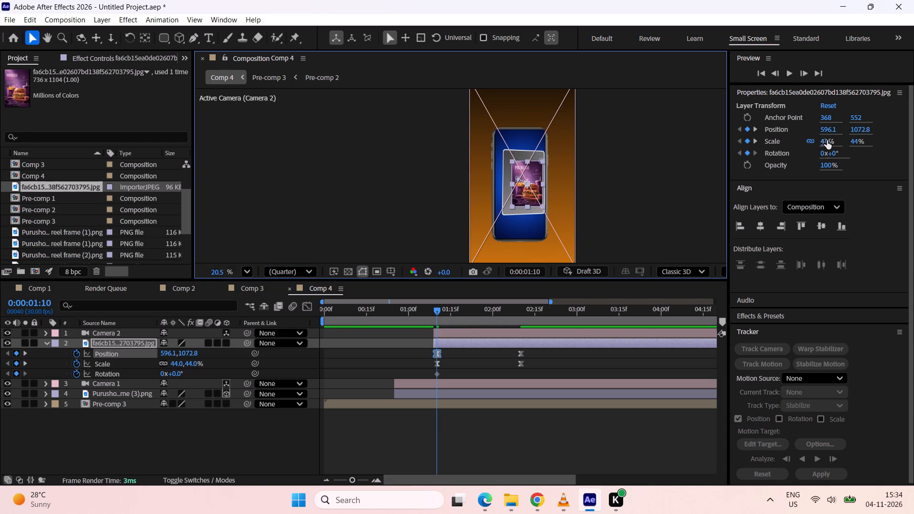
# Play from 0:00:01:10 and scrub back to 0:00:01:11 to check the burger poster's motion from its new starting position.
pyautogui.press('space')
pyautogui.press('space')
pyautogui.moveTo(515, 304); pyautogui.dragTo(429, 339)
pyautogui.moveTo(516, 311); pyautogui.dragTo(440, 335)
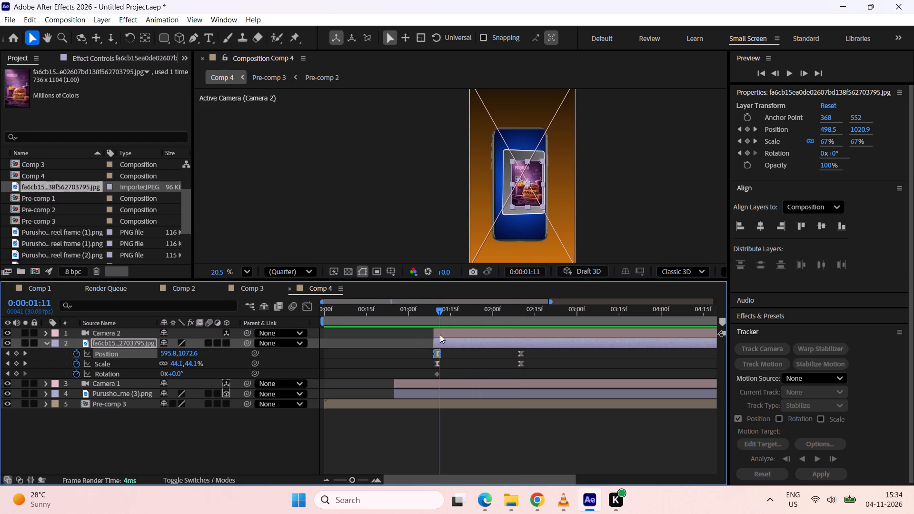
# Delete all position, scale and rotation keyframes from the burger poster layer.
pyautogui.moveTo(440, 335); pyautogui.dragTo(433, 357)
pyautogui.moveTo(574, 358); pyautogui.dragTo(435, 370)
pyautogui.press('BackSpace')
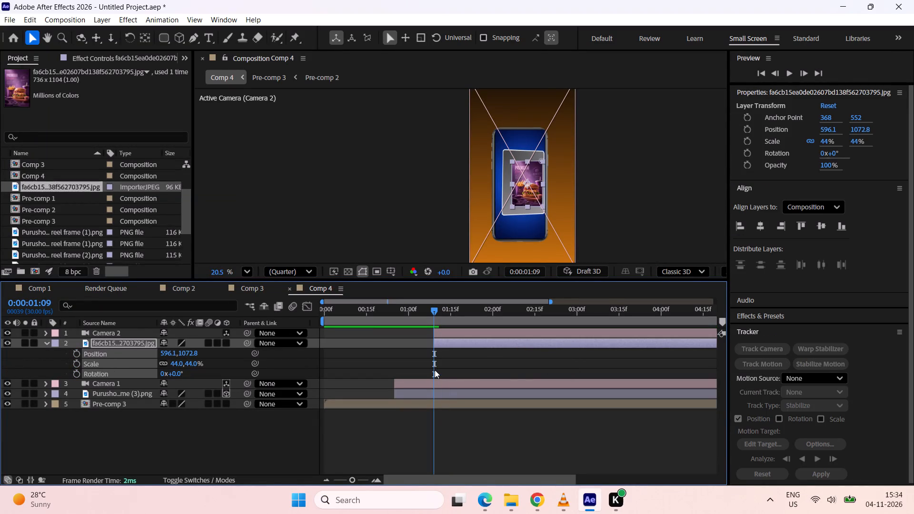
# Copy all position, scale and rotation keyframes from the reel frame layer and paste them onto the burger poster at 0:00:01:09.
pyautogui.click(443, 395)
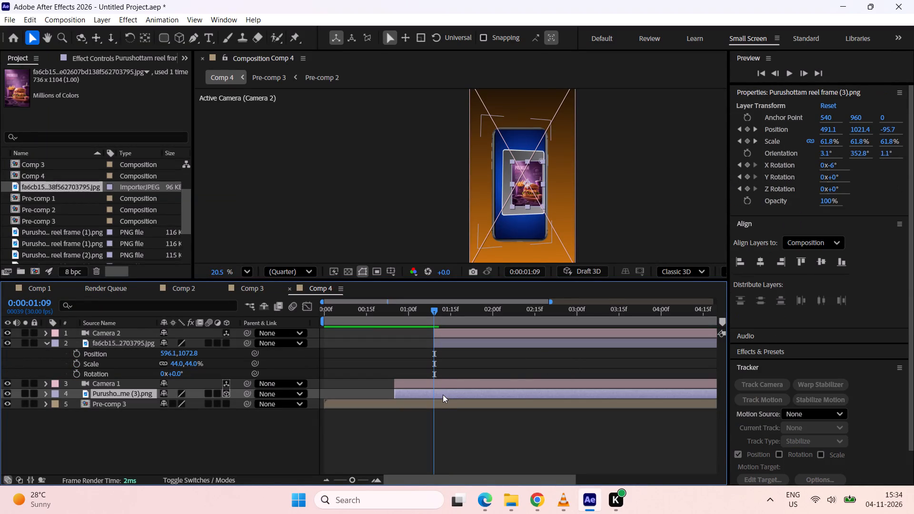
pyautogui.press('u')
pyautogui.click(357, 412)
pyautogui.moveTo(356, 403); pyautogui.dragTo(442, 418)
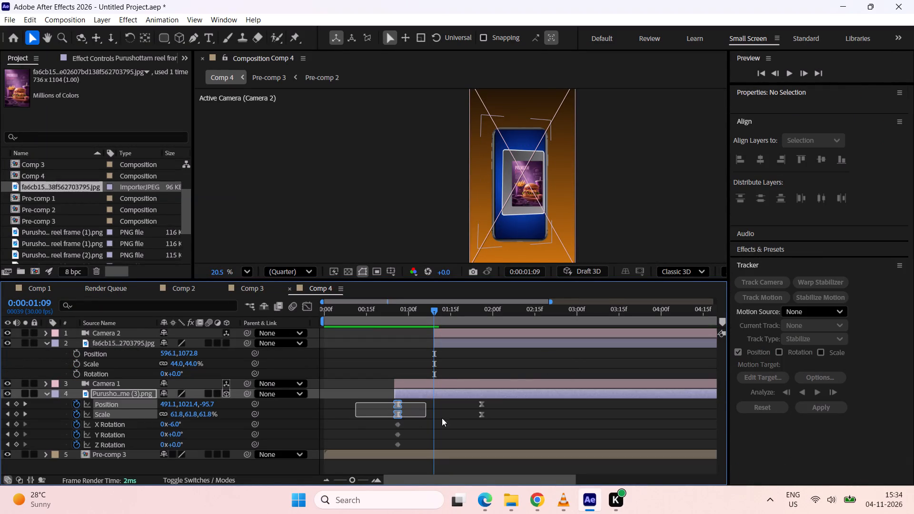
pyautogui.moveTo(442, 418); pyautogui.dragTo(504, 446)
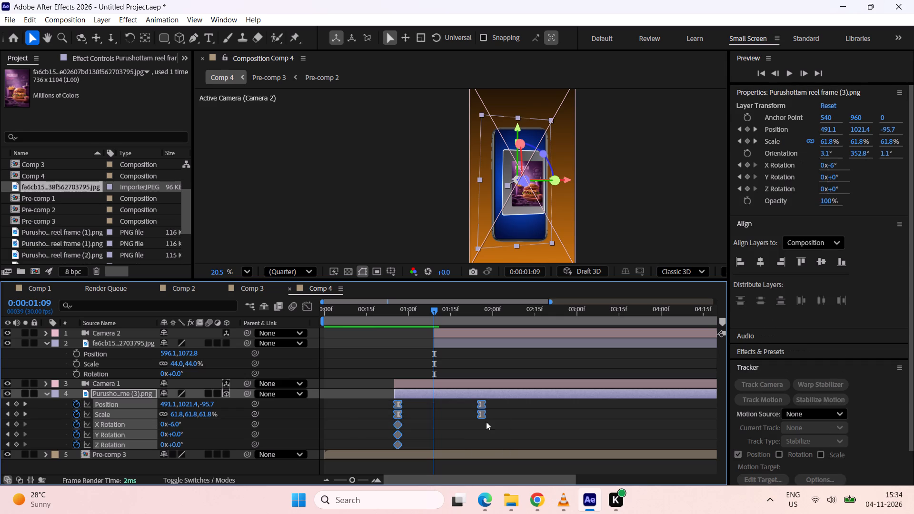
pyautogui.hotkey('ctrl', 'c')
pyautogui.click(444, 344)
pyautogui.hotkey('ctrl', 'v')
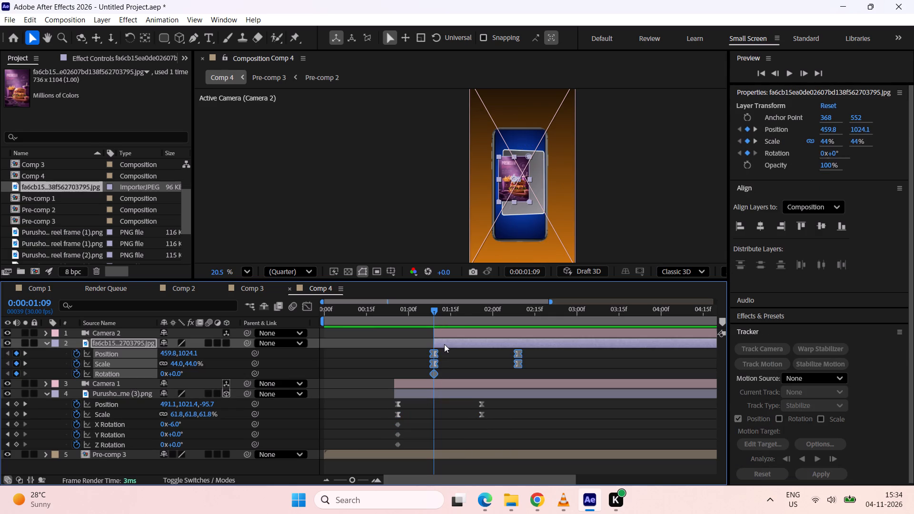
# Play Comp 4 from 0:00:00:24 to check the burger poster's pasted motion against the reel frame.
pyautogui.moveTo(434, 306); pyautogui.dragTo(414, 319)
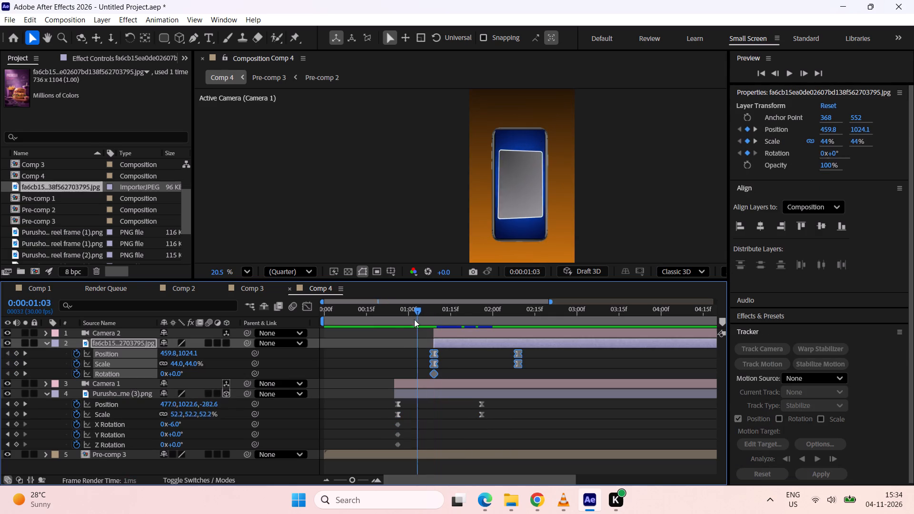
pyautogui.moveTo(414, 319); pyautogui.dragTo(392, 329)
pyautogui.press('space')
pyautogui.press('space')
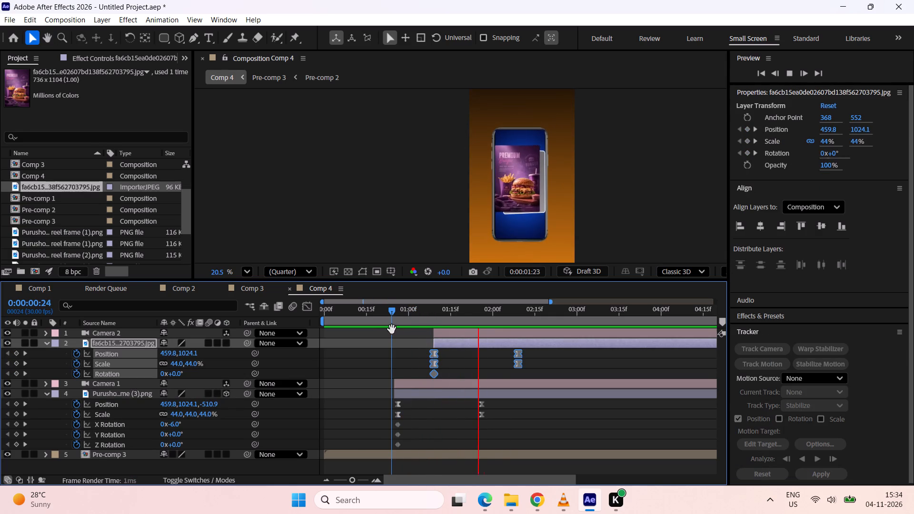
pyautogui.click(500, 354)
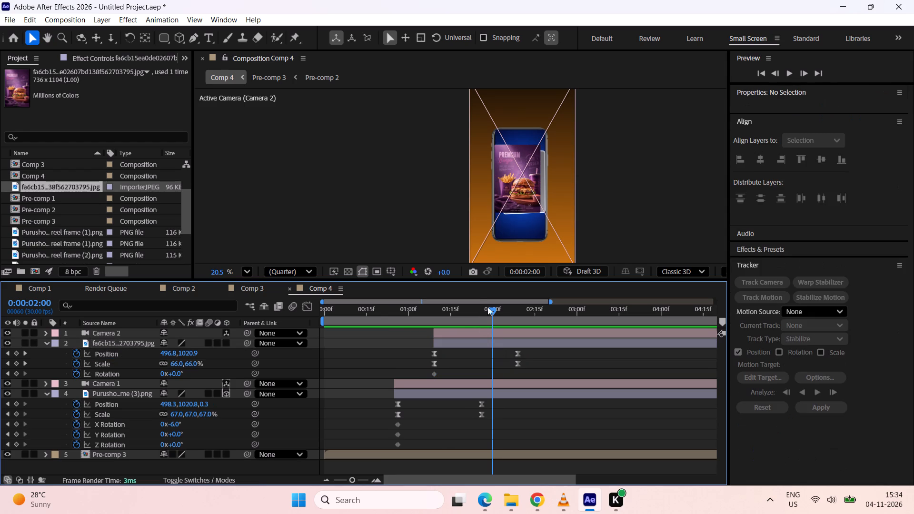
# Remove both burger poster scale keyframes and paste the 67% one from 0:00:02:09 at 0:00:01:09.
pyautogui.click(529, 346)
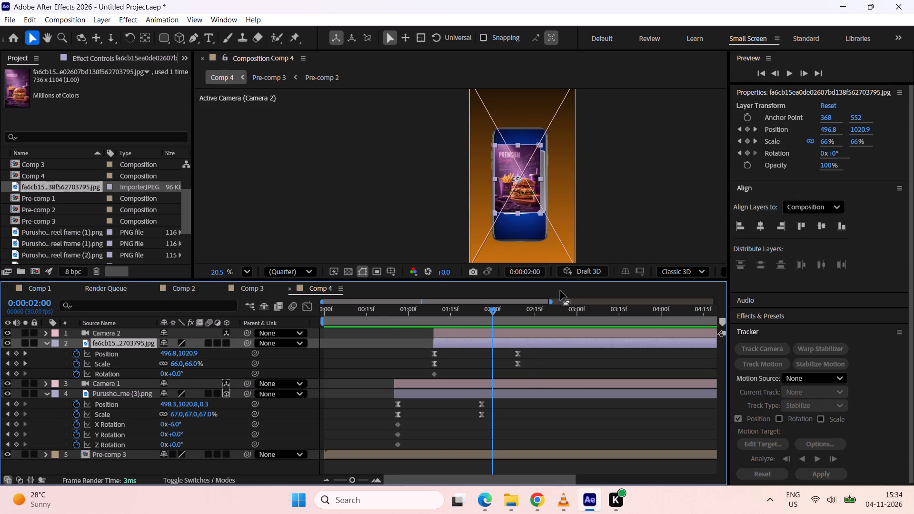
pyautogui.click(740, 140)
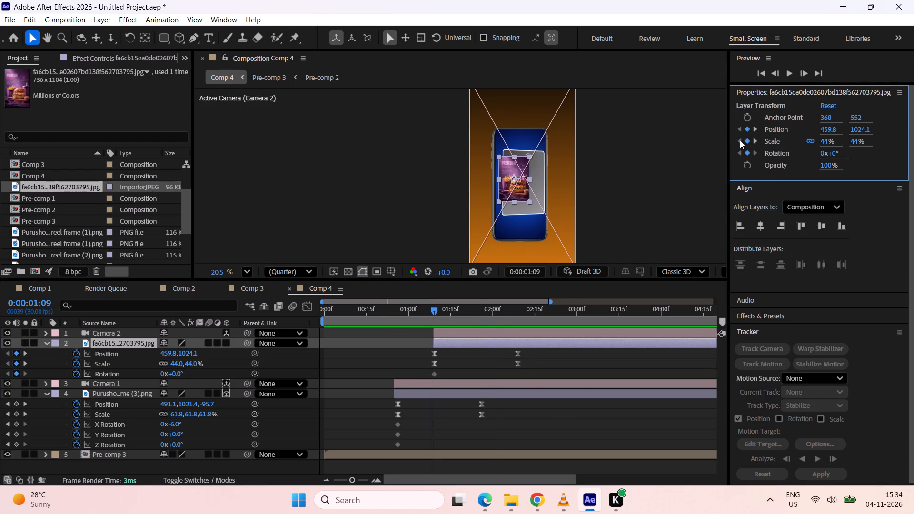
pyautogui.click(756, 143)
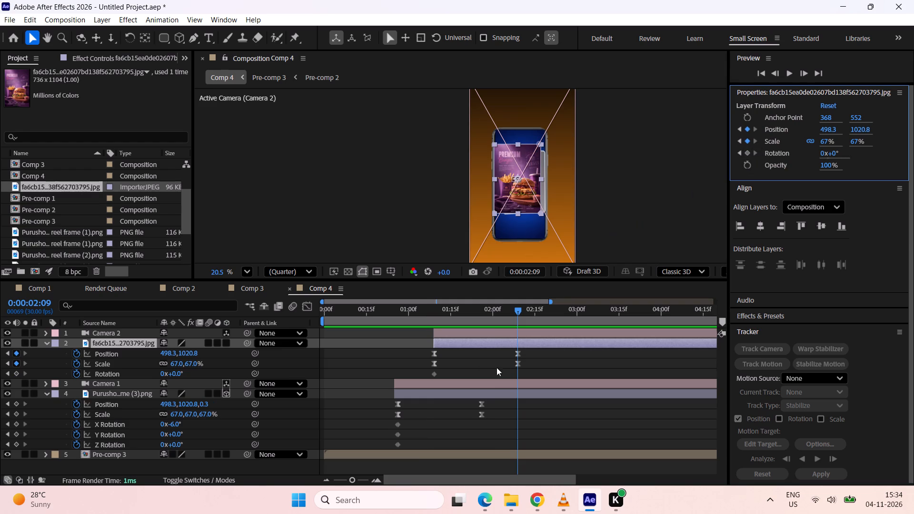
pyautogui.click(517, 364)
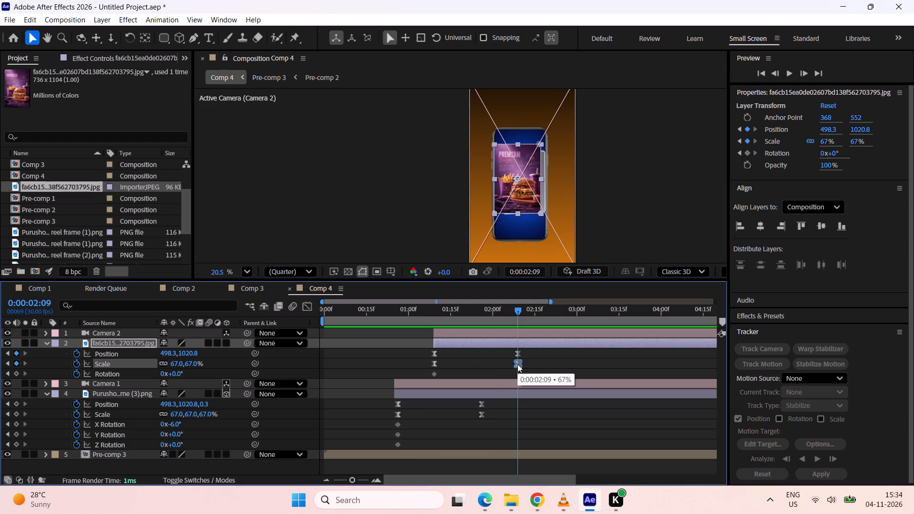
pyautogui.hotkey('ctrl', 'c')
pyautogui.press('BackSpace')
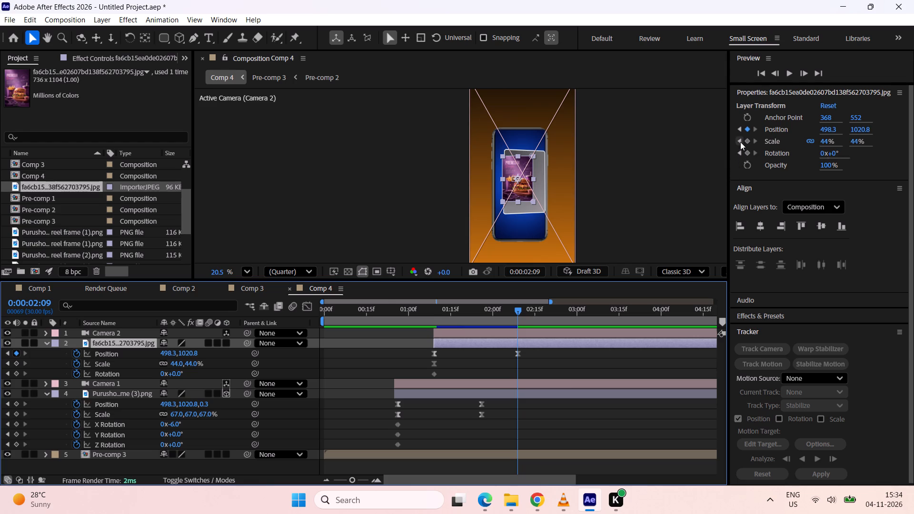
pyautogui.click(740, 142)
pyautogui.click(437, 365)
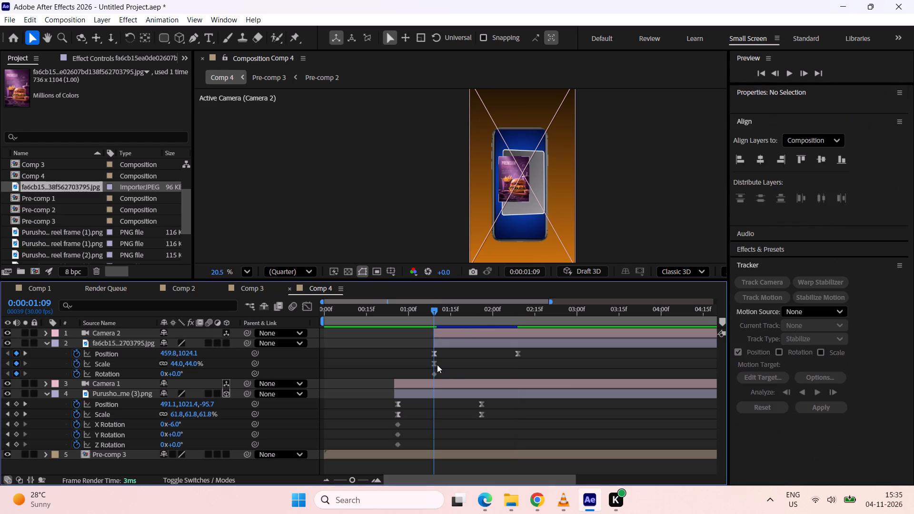
pyautogui.click(436, 362)
pyautogui.press('BackSpace')
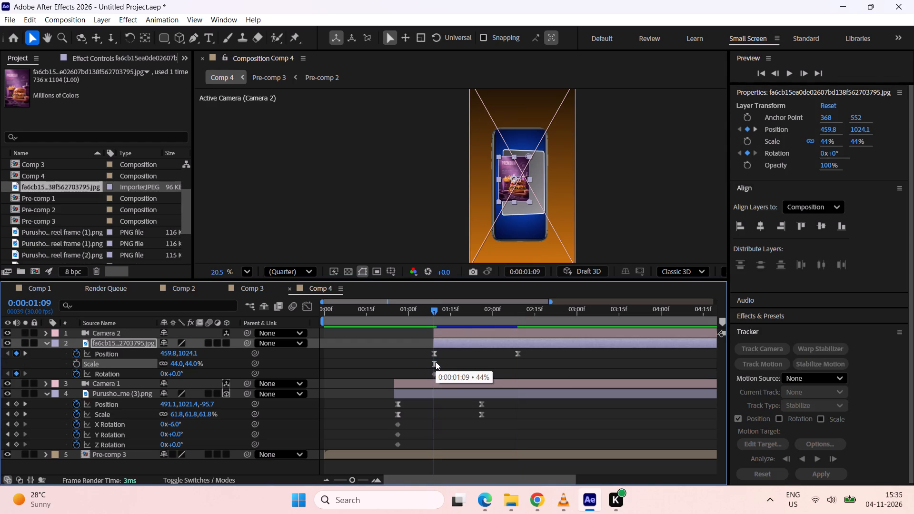
pyautogui.hotkey('ctrl', 'v')
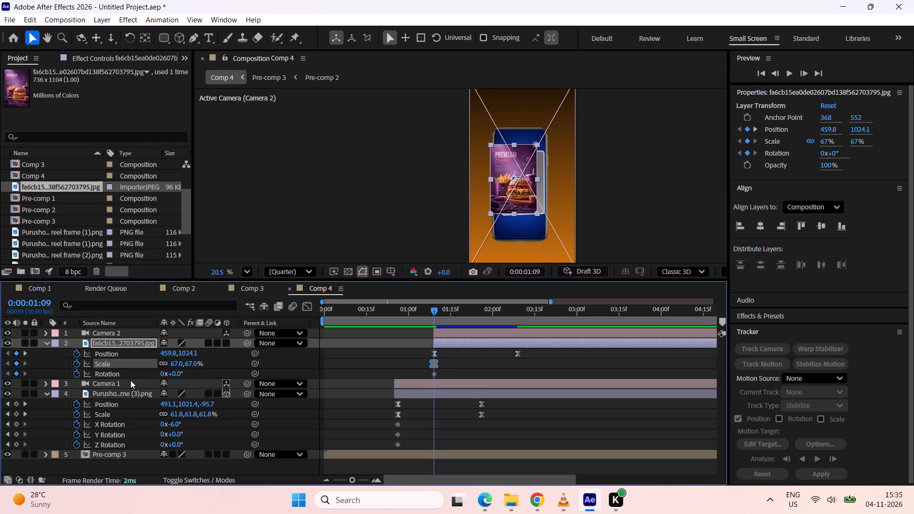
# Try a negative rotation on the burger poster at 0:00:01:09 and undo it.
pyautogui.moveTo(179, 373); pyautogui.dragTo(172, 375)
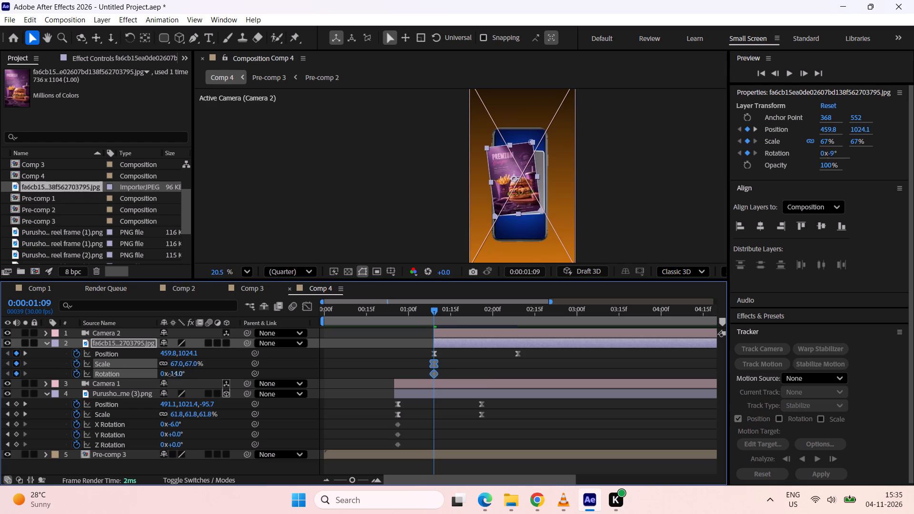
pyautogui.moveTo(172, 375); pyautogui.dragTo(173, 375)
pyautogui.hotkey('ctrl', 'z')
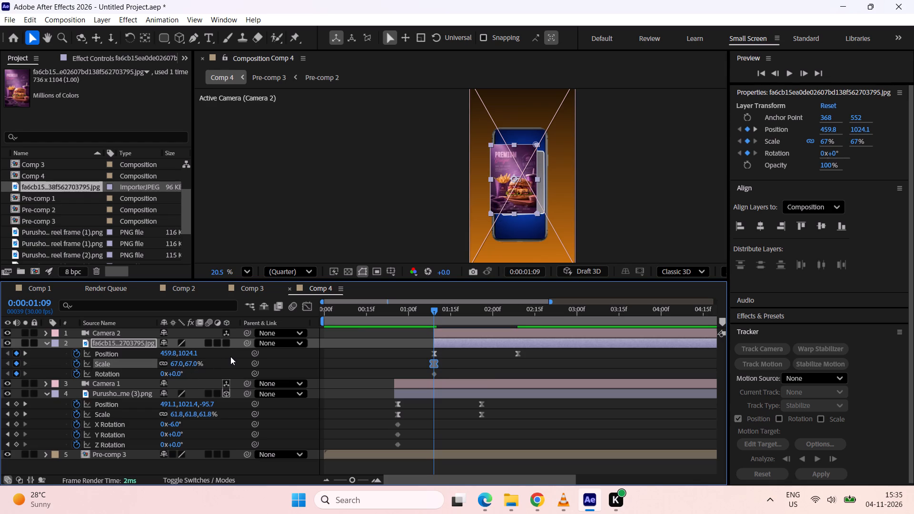
# Turn the burger poster into a 3D layer.
pyautogui.click(225, 345)
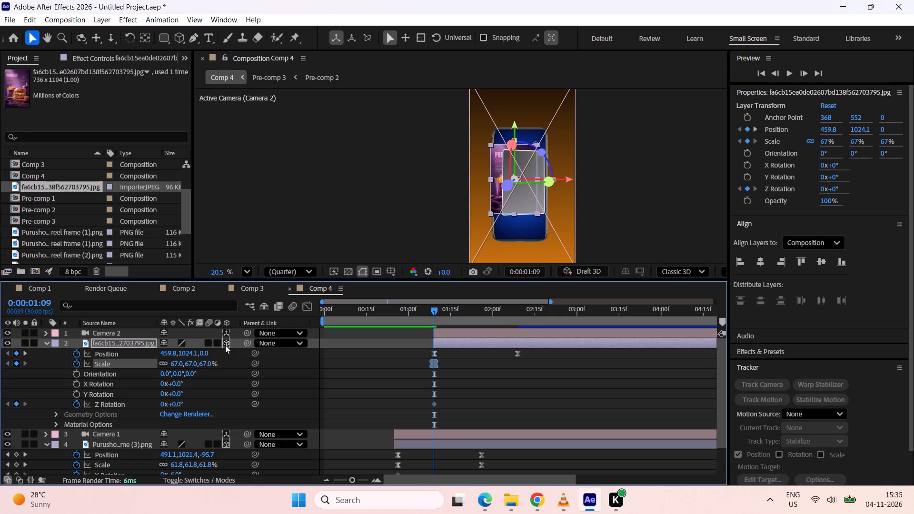
pyautogui.click(567, 401)
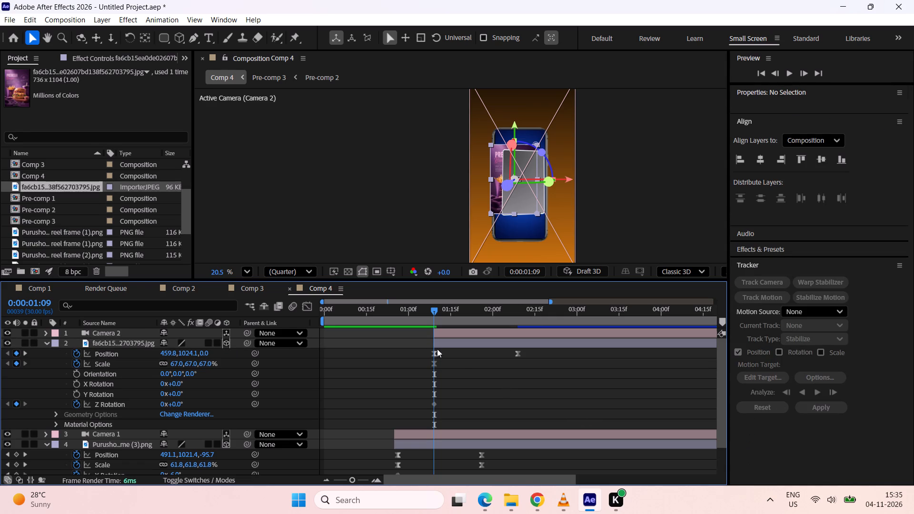
# Collapse the reel frame layer's properties and scrub between 0:00:00:20 and 0:00:01:14 to check the 3D poster against the frame.
pyautogui.moveTo(430, 304); pyautogui.dragTo(406, 326)
pyautogui.moveTo(437, 313); pyautogui.dragTo(383, 334)
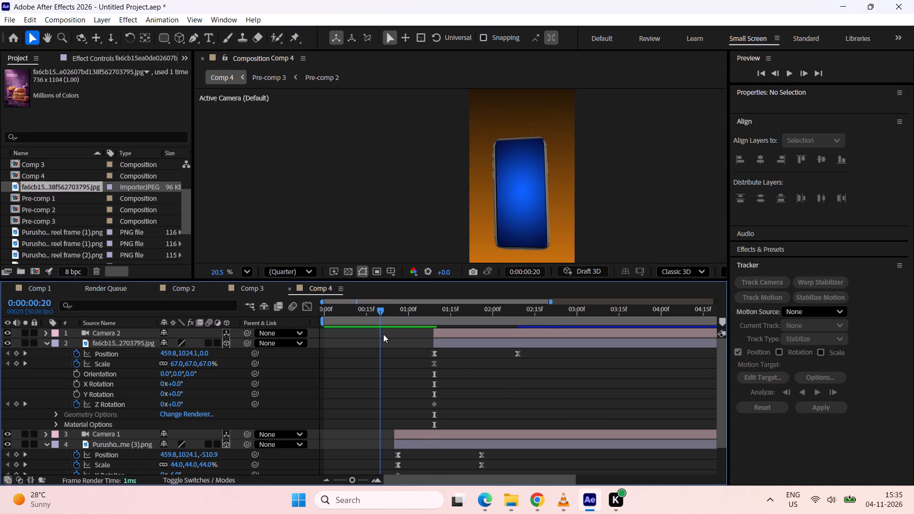
pyautogui.moveTo(383, 334); pyautogui.dragTo(384, 334)
pyautogui.click(49, 447)
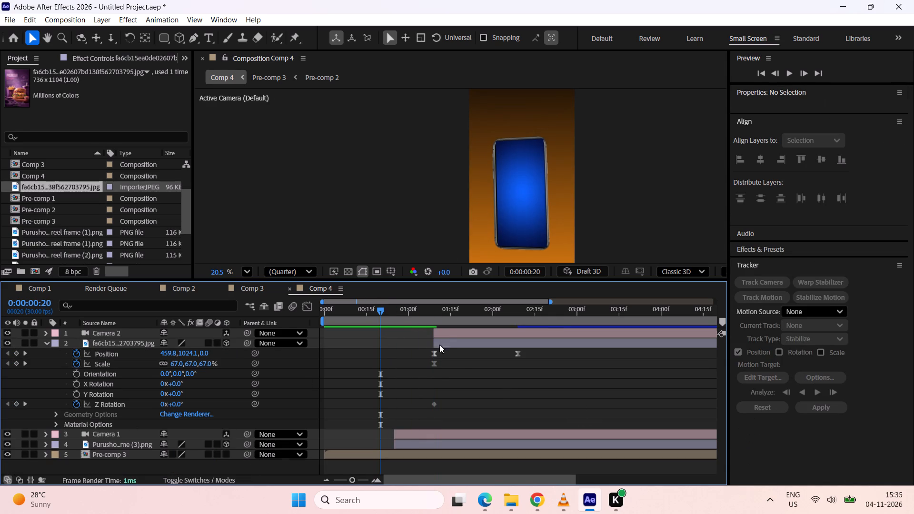
pyautogui.moveTo(382, 312); pyautogui.dragTo(449, 302)
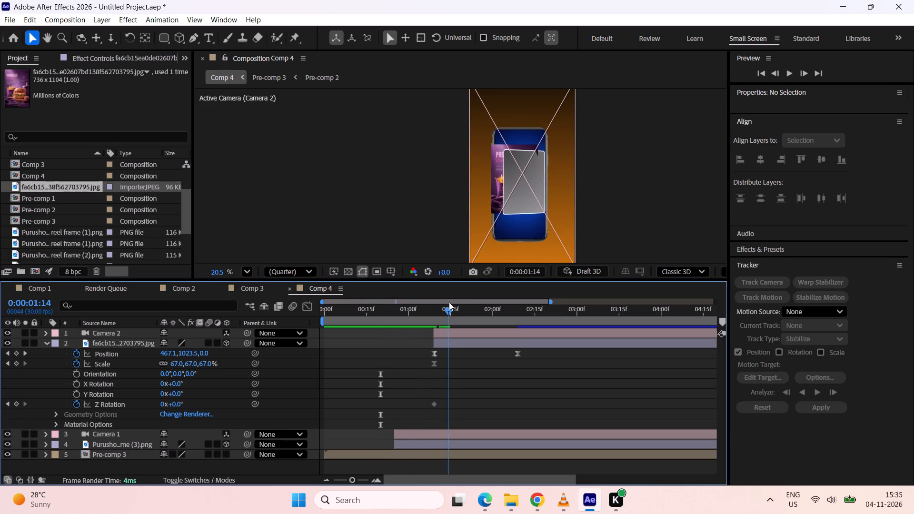
pyautogui.moveTo(449, 302); pyautogui.dragTo(425, 339)
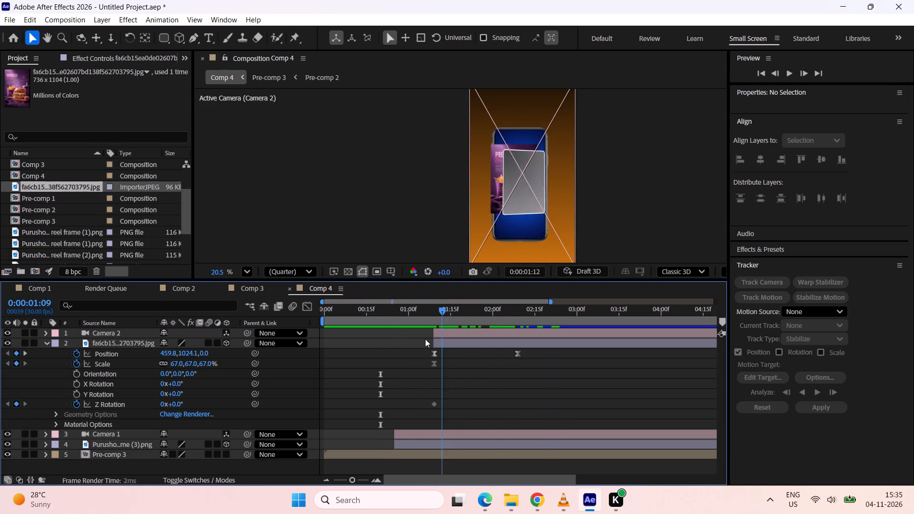
pyautogui.moveTo(425, 339); pyautogui.dragTo(424, 339)
# Delete the burger poster's remaining position, scale and Z rotation keyframes.
pyautogui.click(487, 380)
pyautogui.moveTo(537, 355); pyautogui.dragTo(461, 395)
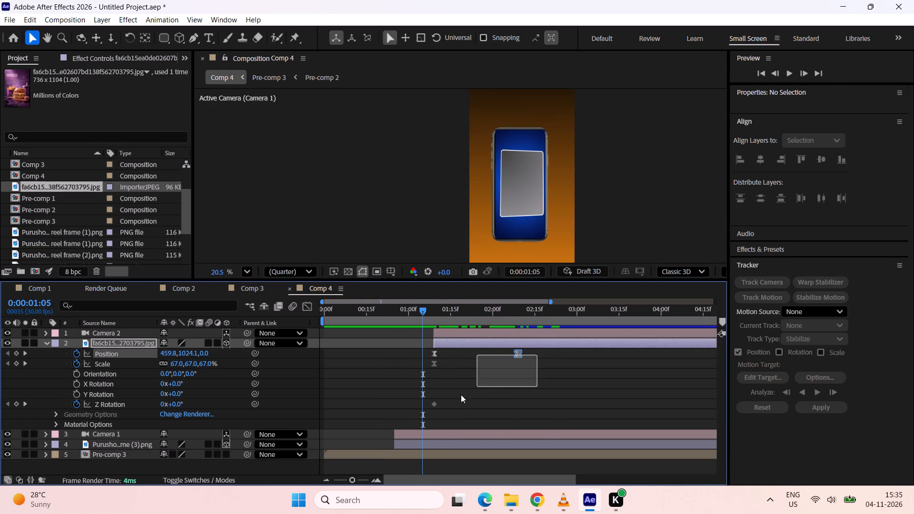
pyautogui.moveTo(461, 395); pyautogui.dragTo(424, 410)
pyautogui.press('BackSpace')
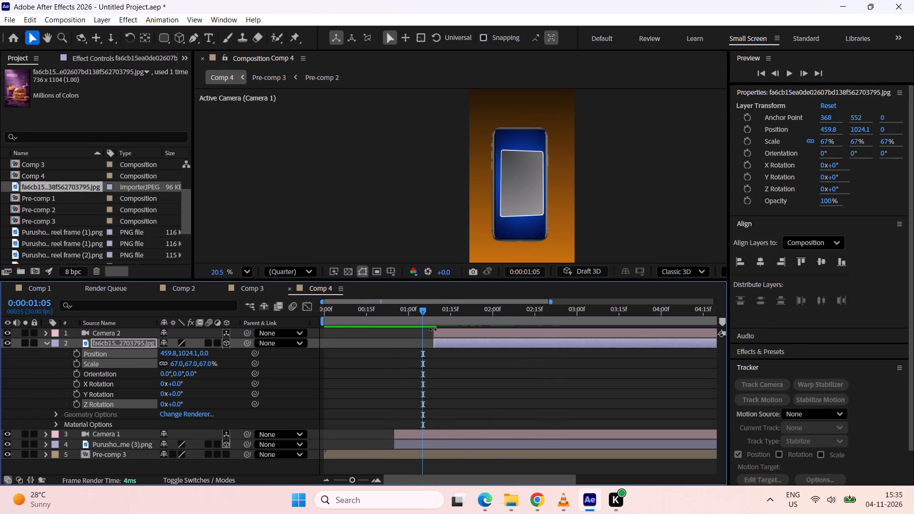
# At 0:00:01:16, reposition the burger poster over the reel frame to about 513.4, 1072.8.
pyautogui.moveTo(421, 304); pyautogui.dragTo(447, 306)
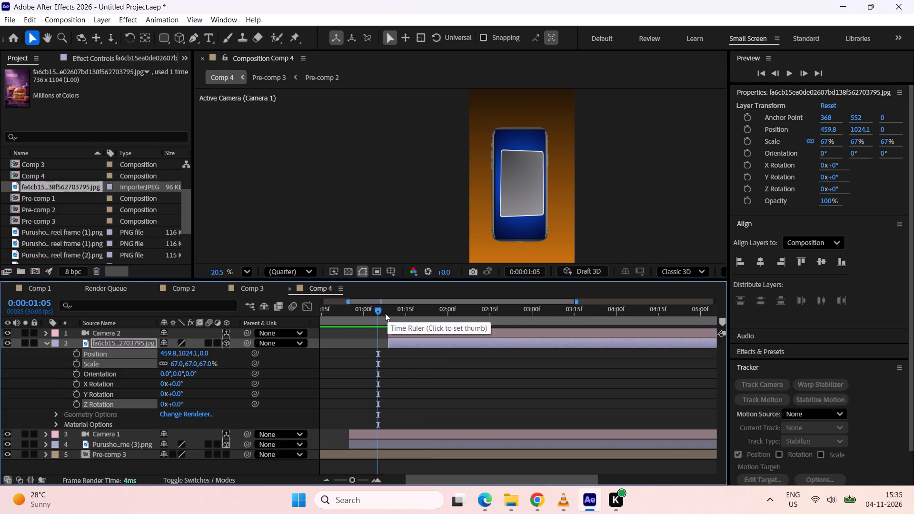
pyautogui.moveTo(380, 313); pyautogui.dragTo(412, 308)
pyautogui.doubleClick(457, 363)
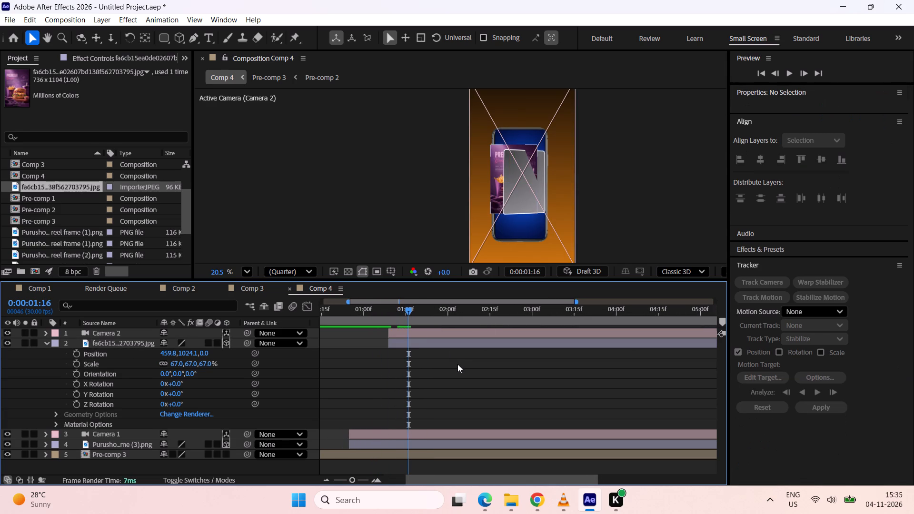
pyautogui.click(420, 345)
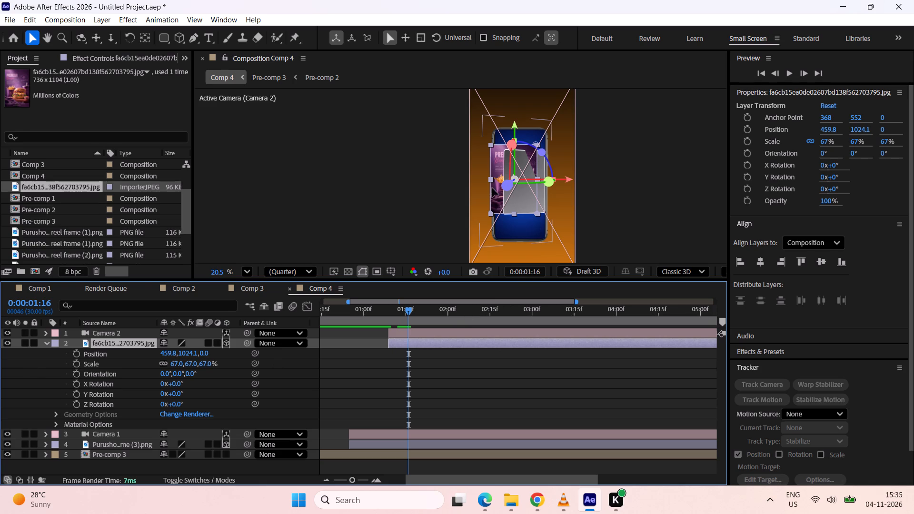
pyautogui.tripleClick(503, 378)
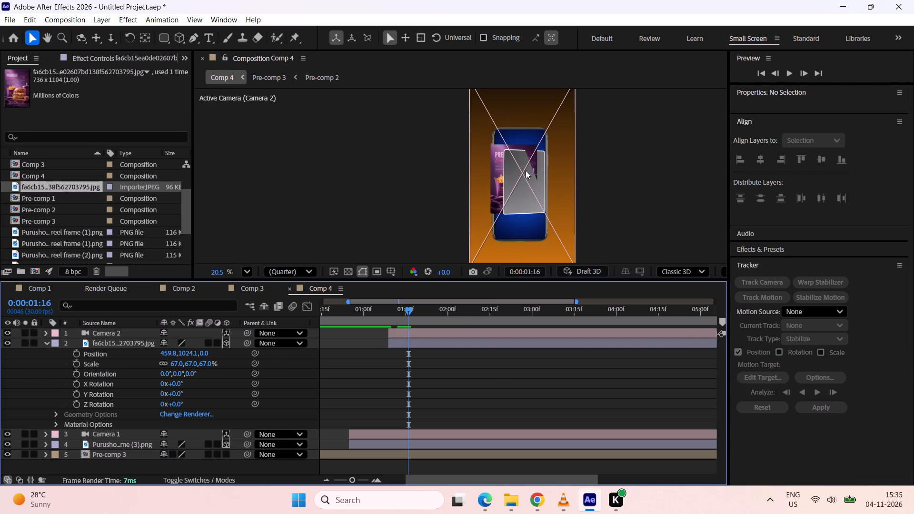
pyautogui.moveTo(527, 148); pyautogui.dragTo(553, 154)
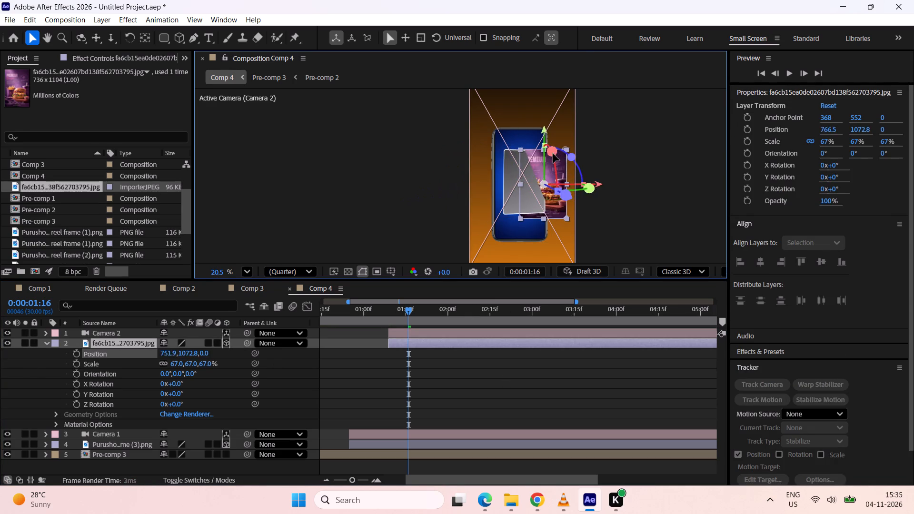
pyautogui.moveTo(553, 154); pyautogui.dragTo(532, 153)
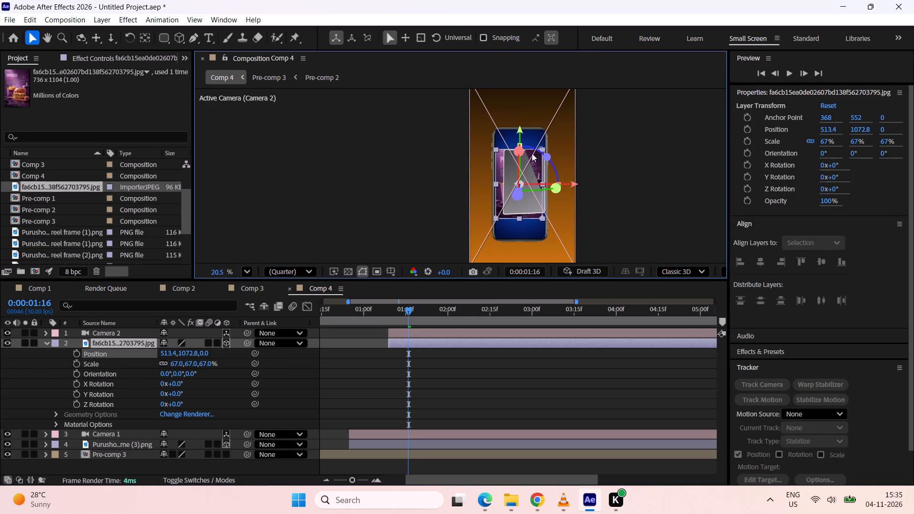
# Collapse the burger poster layer's properties.
pyautogui.click(50, 343)
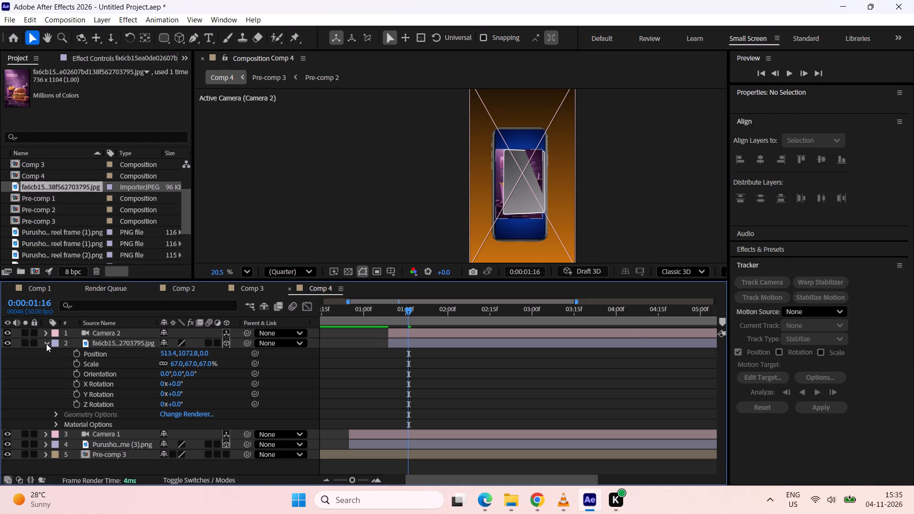
pyautogui.click(46, 344)
pyautogui.click(436, 393)
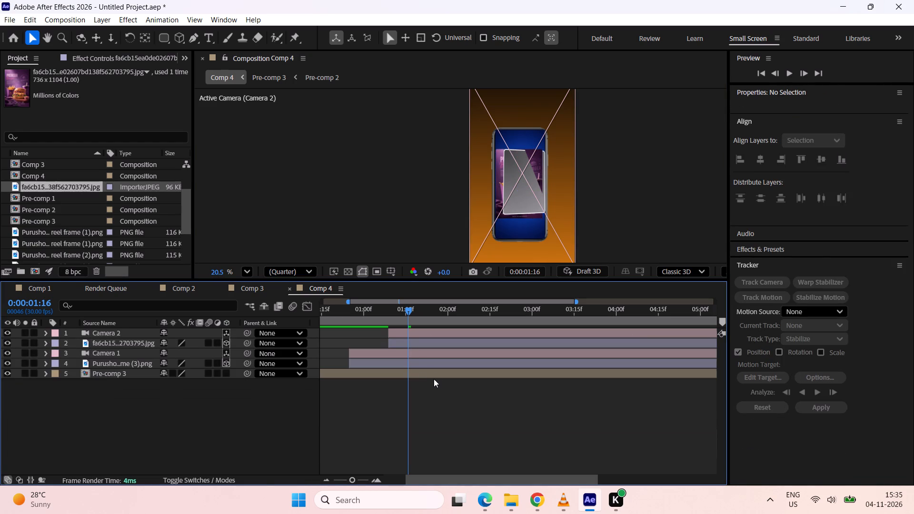
# Delete the Camera 2 layer from Comp 4.
pyautogui.click(500, 190)
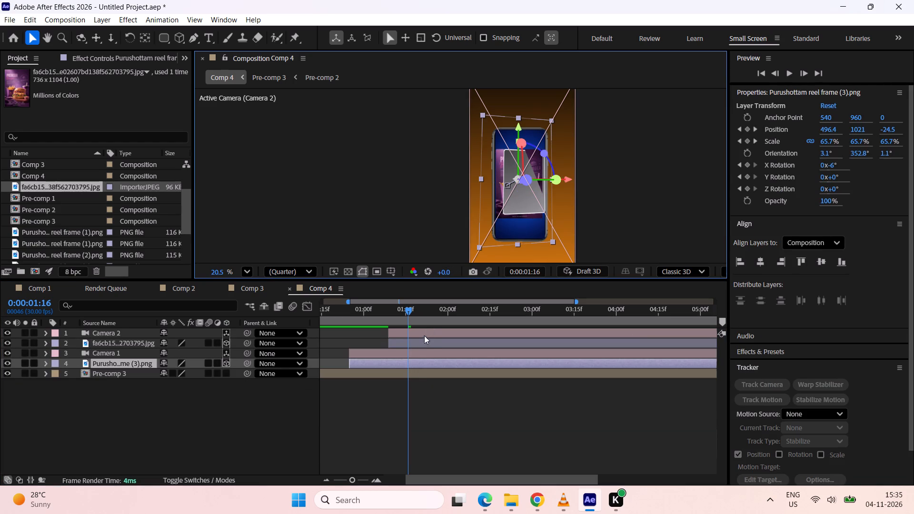
pyautogui.click(420, 345)
pyautogui.click(423, 335)
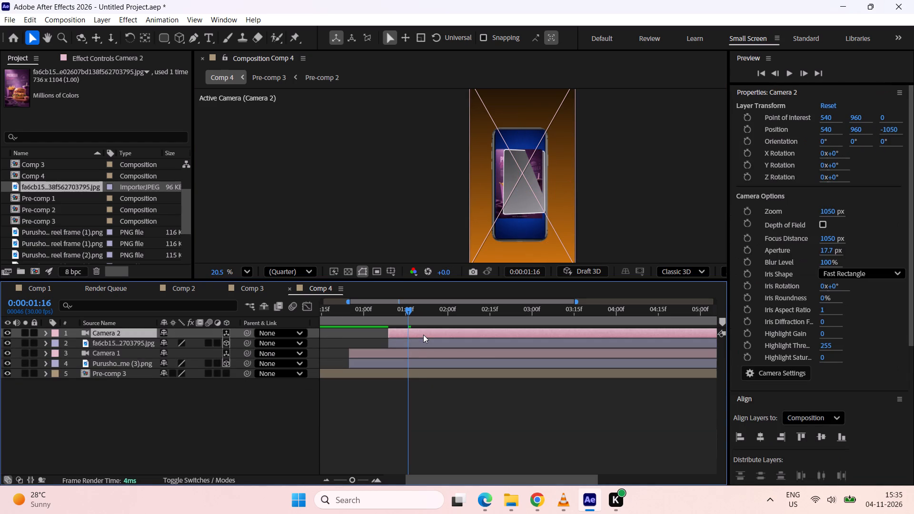
pyautogui.press('BackSpace')
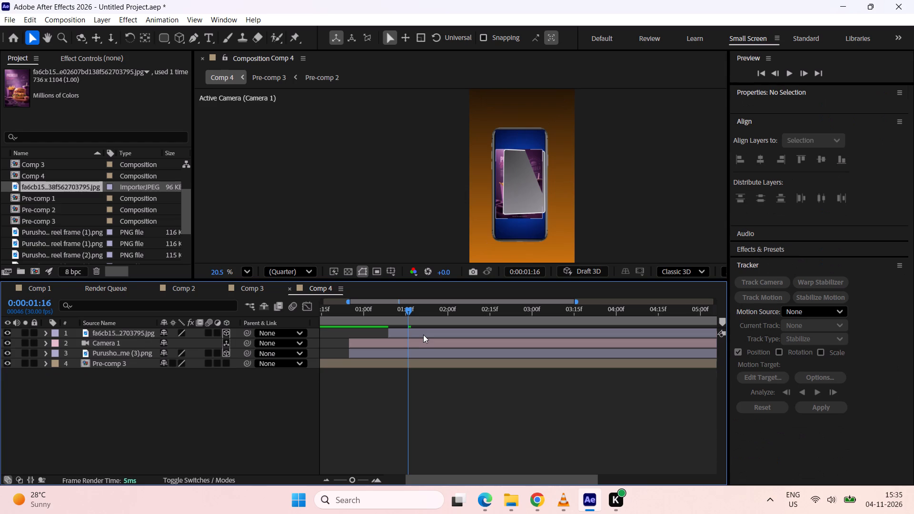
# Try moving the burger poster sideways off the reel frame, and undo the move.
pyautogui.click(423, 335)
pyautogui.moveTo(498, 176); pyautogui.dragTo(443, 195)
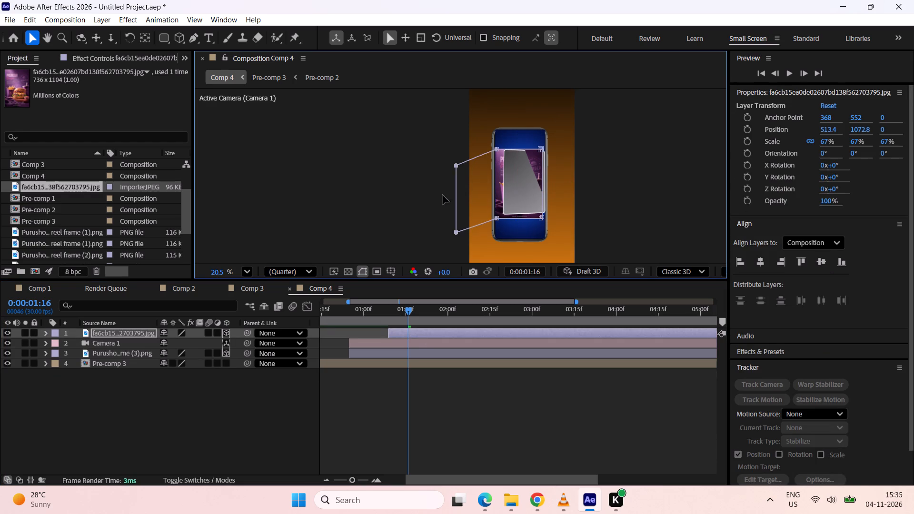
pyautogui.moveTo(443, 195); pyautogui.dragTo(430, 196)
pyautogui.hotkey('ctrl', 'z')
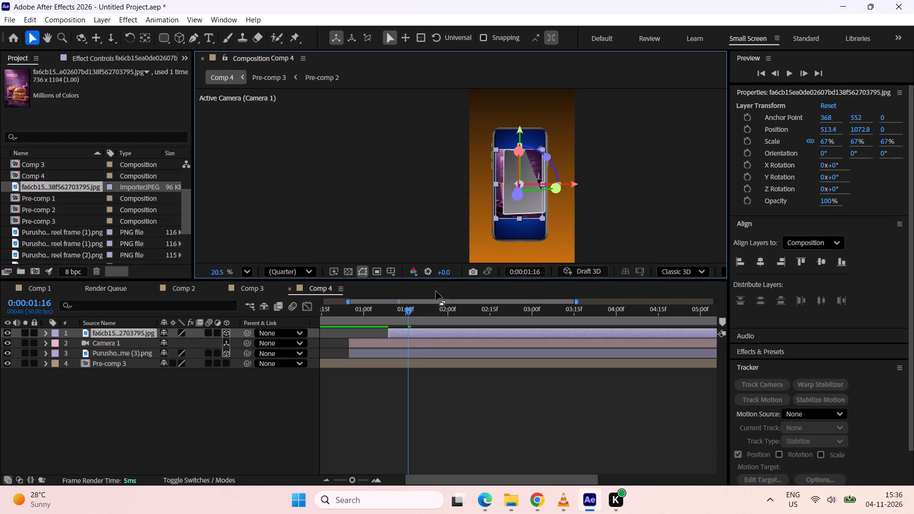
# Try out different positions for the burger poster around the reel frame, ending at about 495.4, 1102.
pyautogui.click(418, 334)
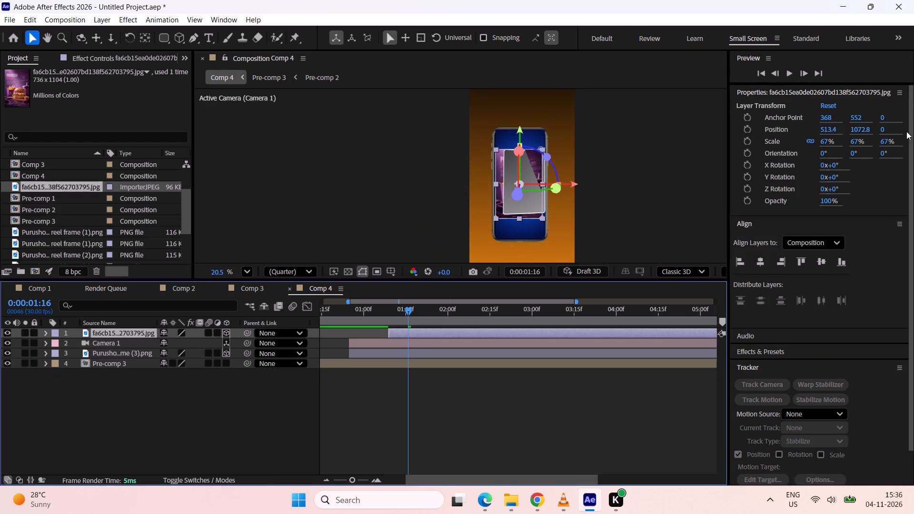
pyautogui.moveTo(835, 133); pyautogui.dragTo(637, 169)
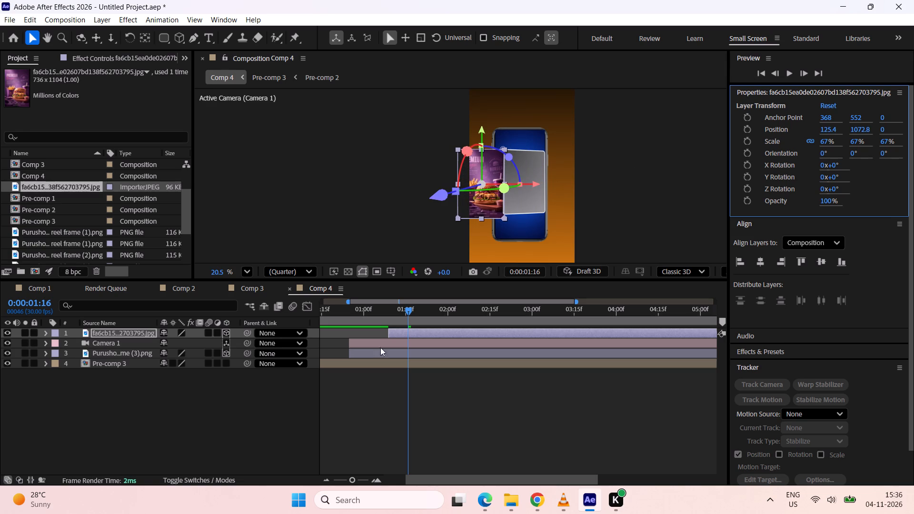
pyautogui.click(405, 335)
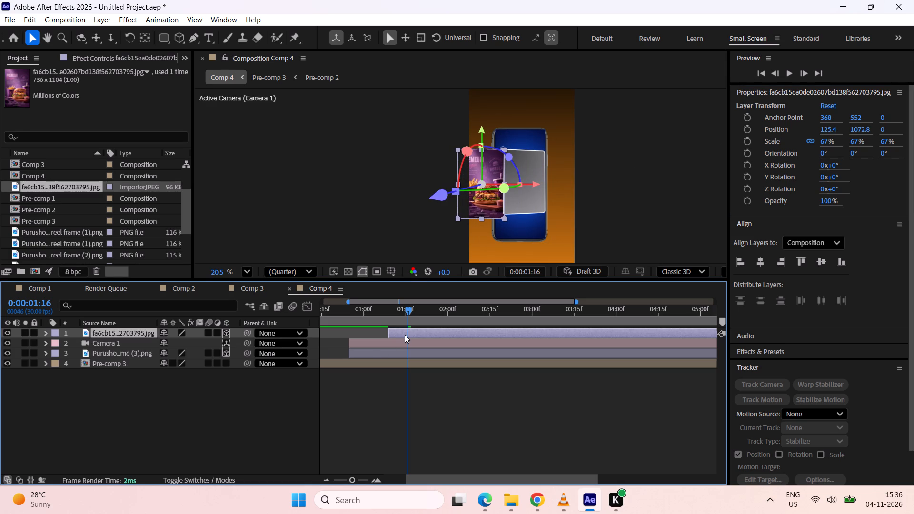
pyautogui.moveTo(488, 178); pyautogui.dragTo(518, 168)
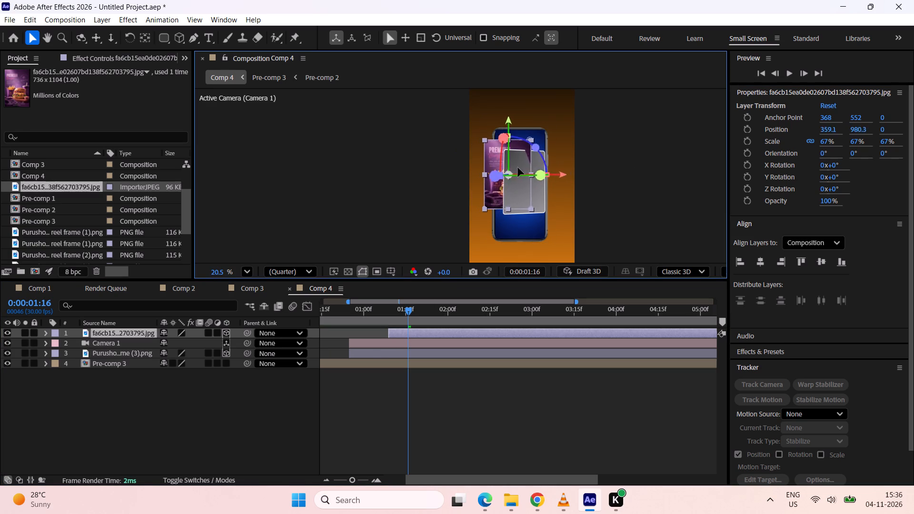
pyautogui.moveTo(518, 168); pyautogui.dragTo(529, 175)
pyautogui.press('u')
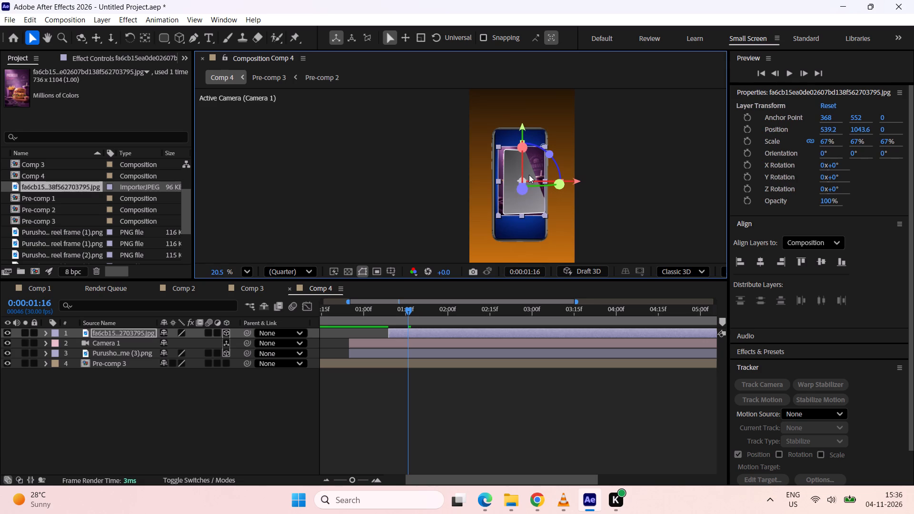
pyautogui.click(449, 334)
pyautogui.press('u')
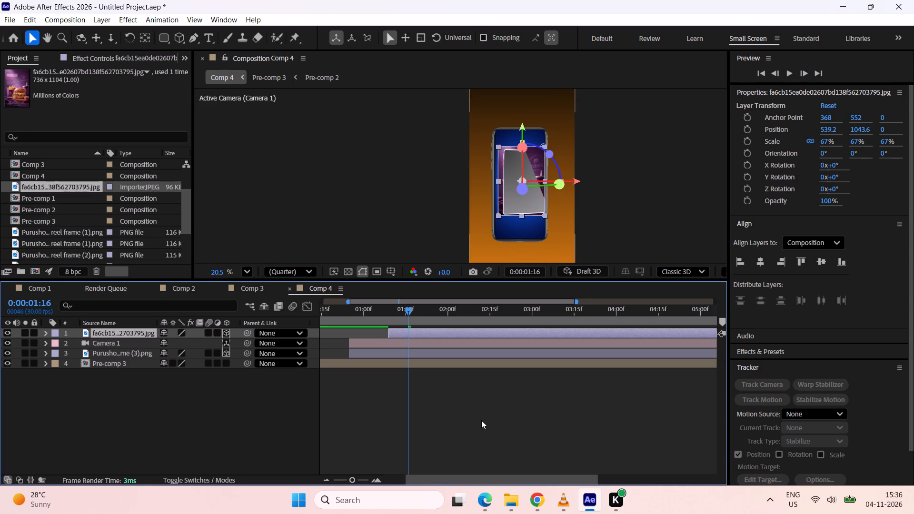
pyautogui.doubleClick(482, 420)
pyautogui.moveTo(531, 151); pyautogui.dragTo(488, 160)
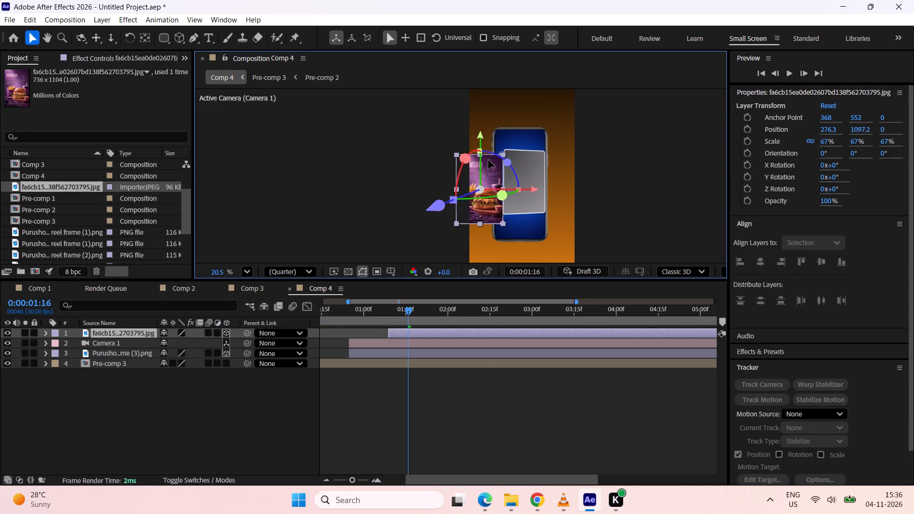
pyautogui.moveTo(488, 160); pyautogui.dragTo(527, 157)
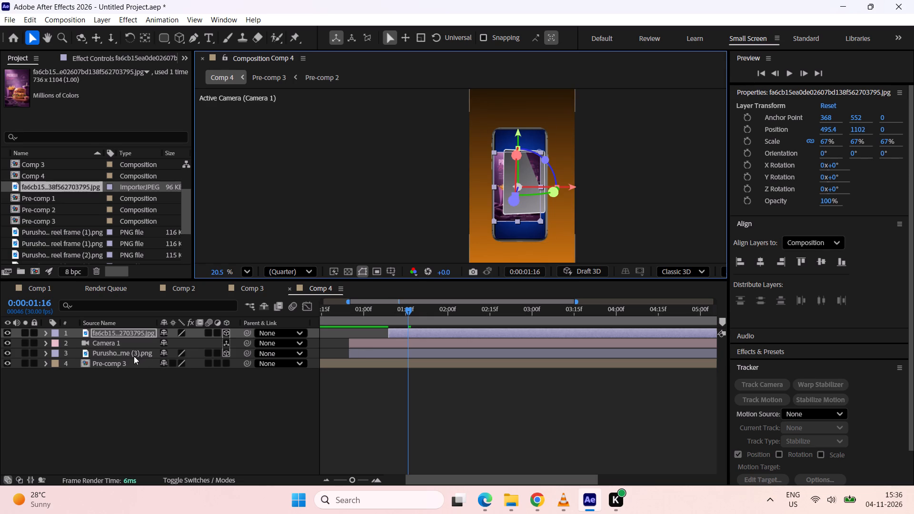
# Hide and show the reel frame layer to compare the burger poster with the frame.
pyautogui.click(8, 356)
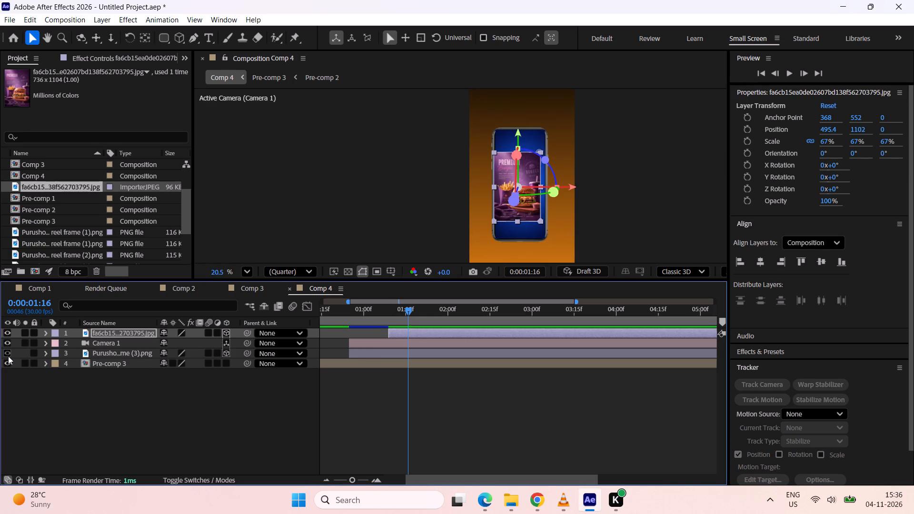
pyautogui.click(8, 356)
pyautogui.click(8, 356)
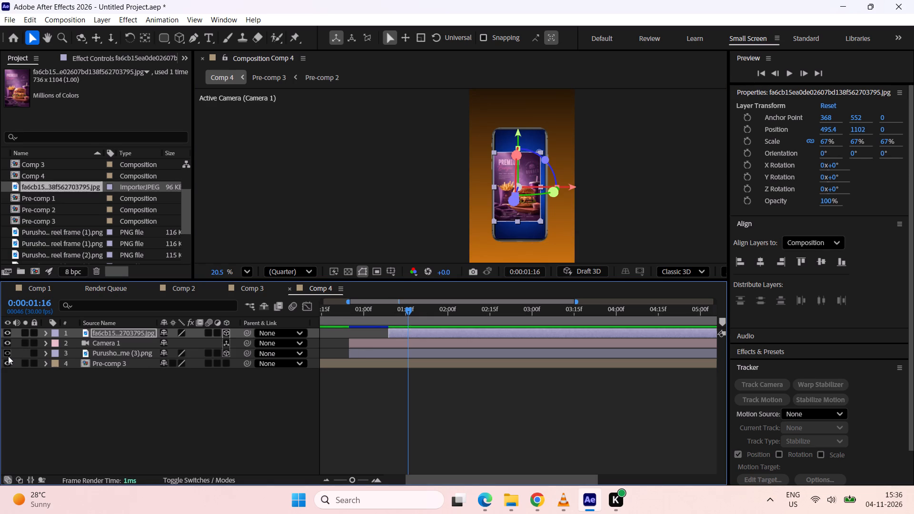
pyautogui.click(7, 354)
pyautogui.click(560, 437)
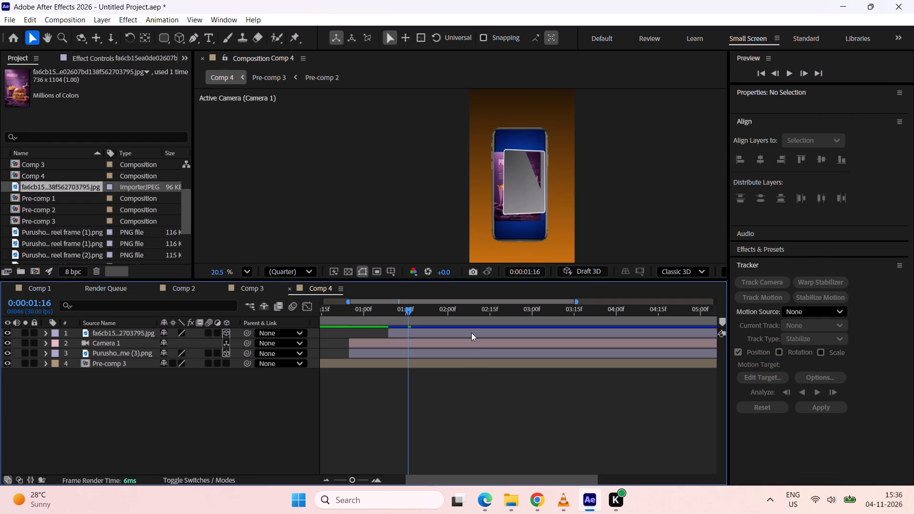
# Delete the burger poster layer from Comp 4.
pyautogui.click(471, 333)
pyautogui.press('BackSpace')
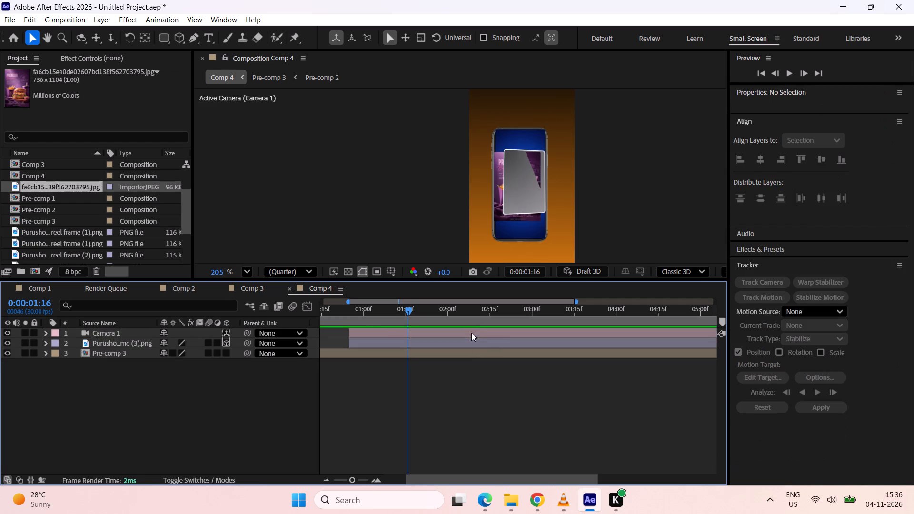
pyautogui.click(476, 388)
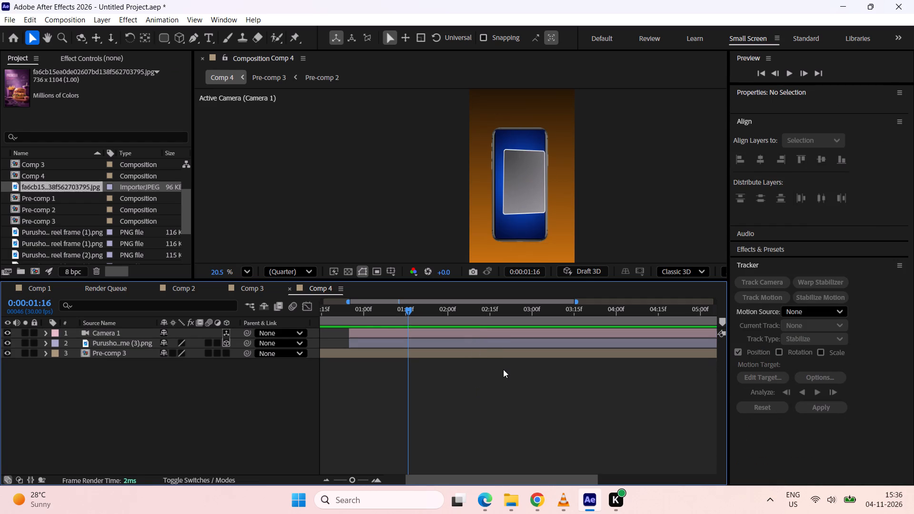
# In the Canva reel frame design in Chrome, set the burger poster's corner rounding to 43 and move the poster higher on page 5.
pyautogui.click(541, 497)
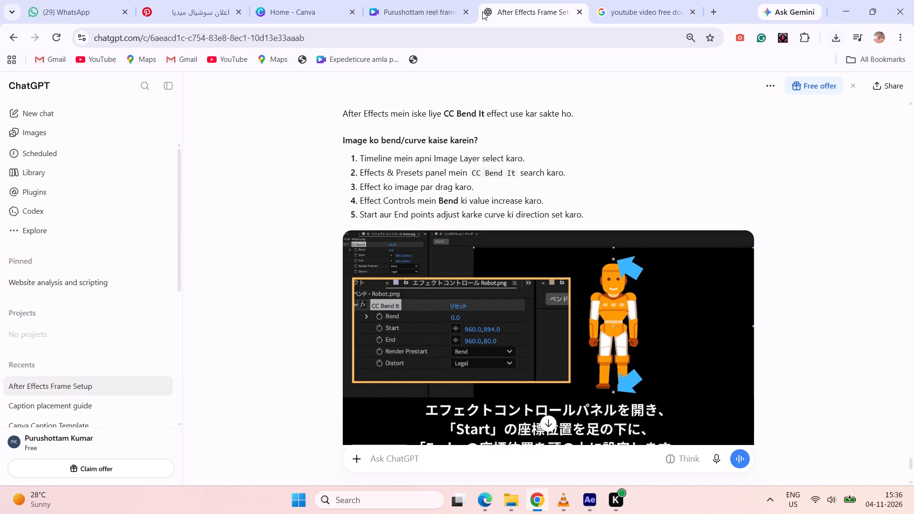
pyautogui.click(442, 10)
pyautogui.tripleClick(761, 306)
pyautogui.click(576, 260)
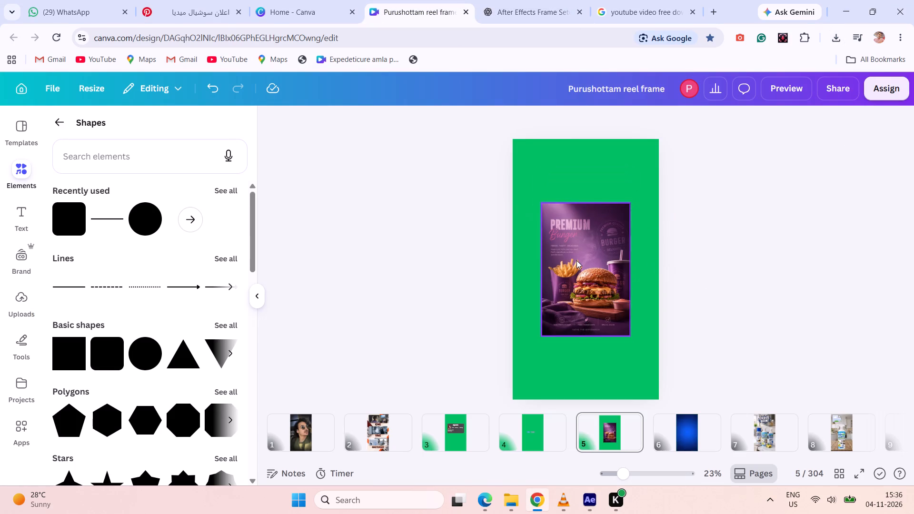
pyautogui.click(615, 124)
pyautogui.moveTo(562, 177); pyautogui.dragTo(561, 177)
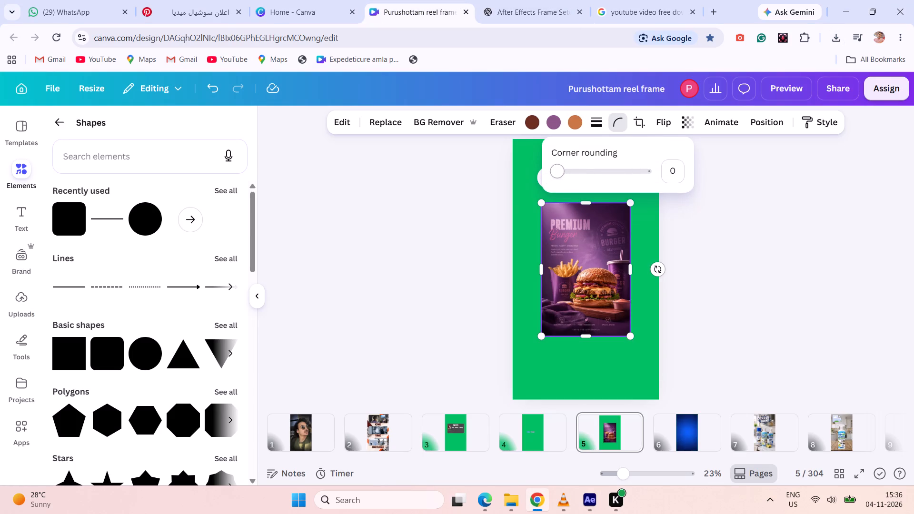
pyautogui.moveTo(561, 177); pyautogui.dragTo(595, 165)
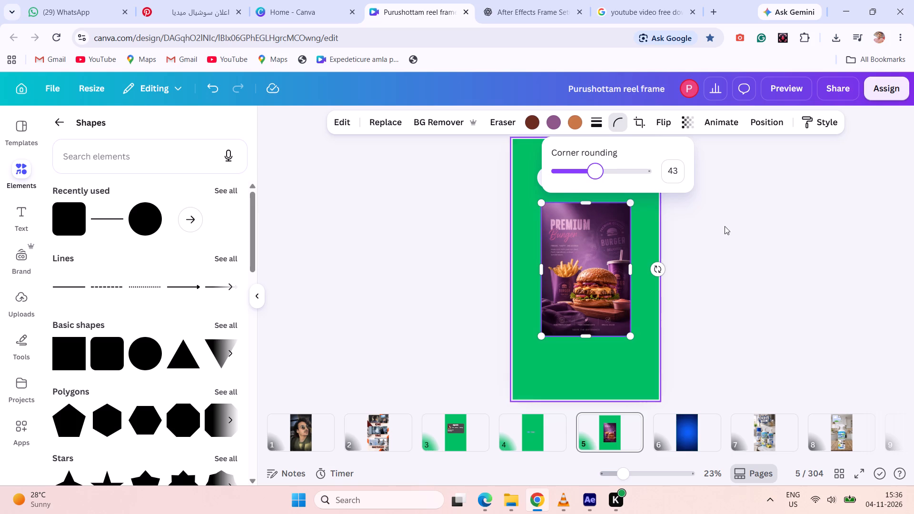
pyautogui.tripleClick(732, 227)
pyautogui.moveTo(619, 259); pyautogui.dragTo(617, 225)
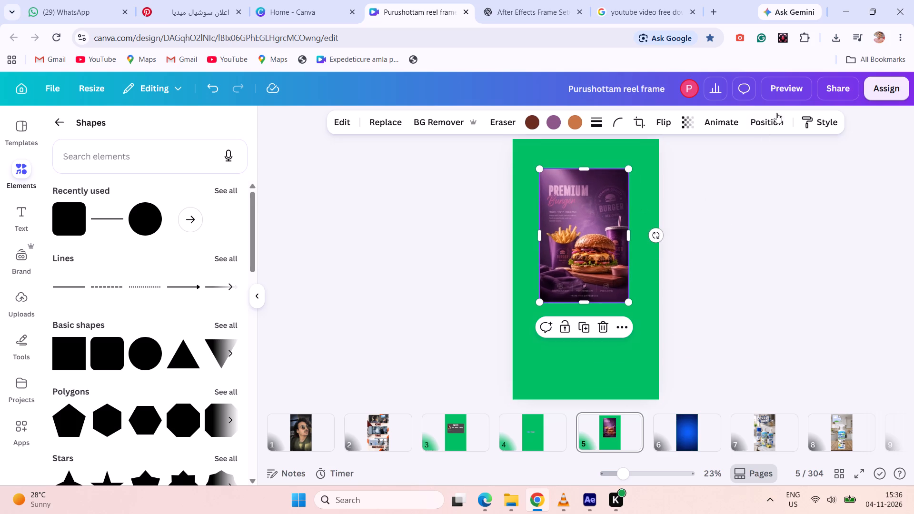
# Download only page 5 as a high-quality PNG with a transparent background and save it in the Downloads folder.
pyautogui.click(830, 91)
pyautogui.click(705, 428)
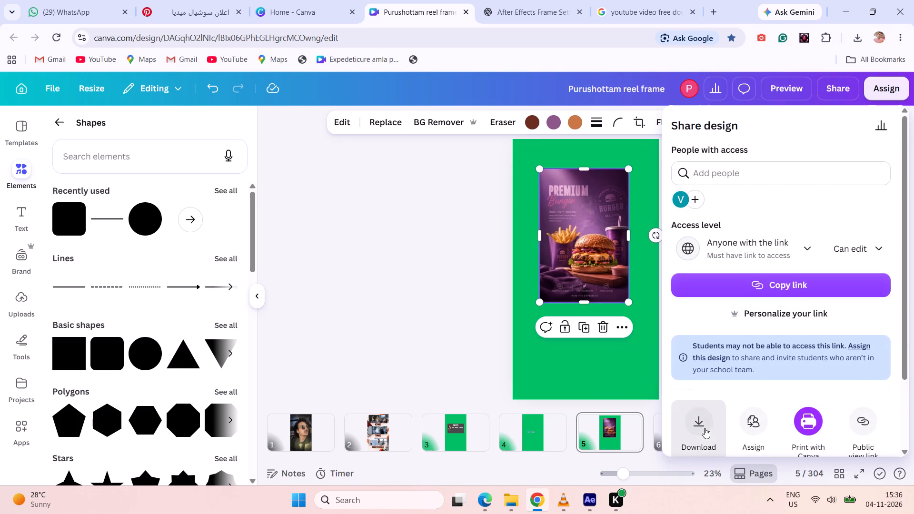
pyautogui.click(778, 270)
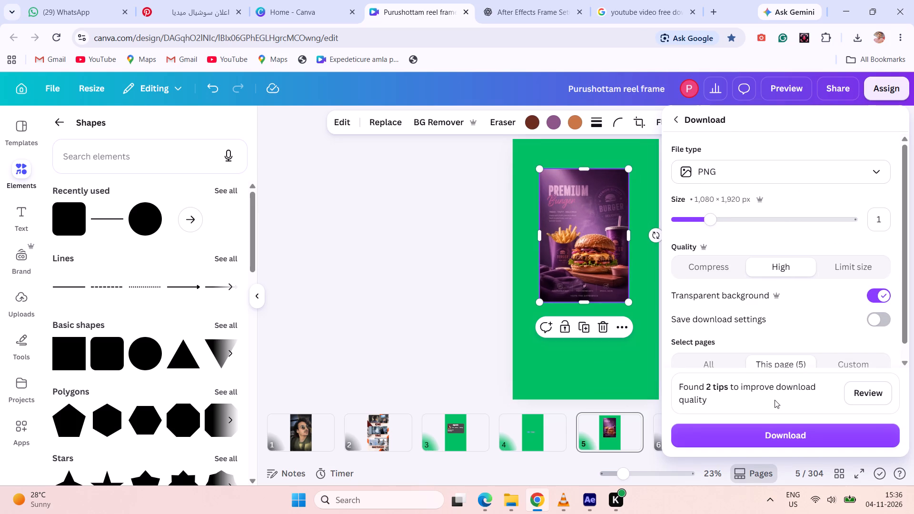
pyautogui.click(789, 365)
pyautogui.click(760, 433)
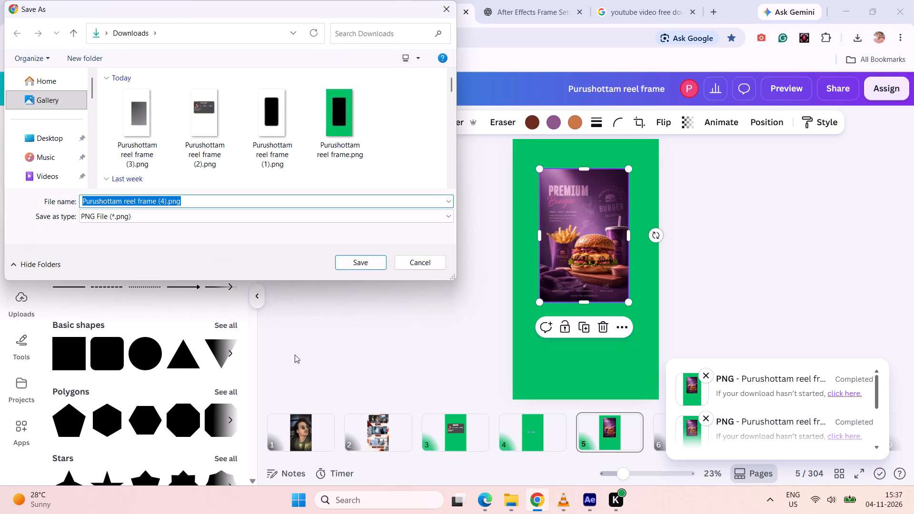
pyautogui.click(364, 263)
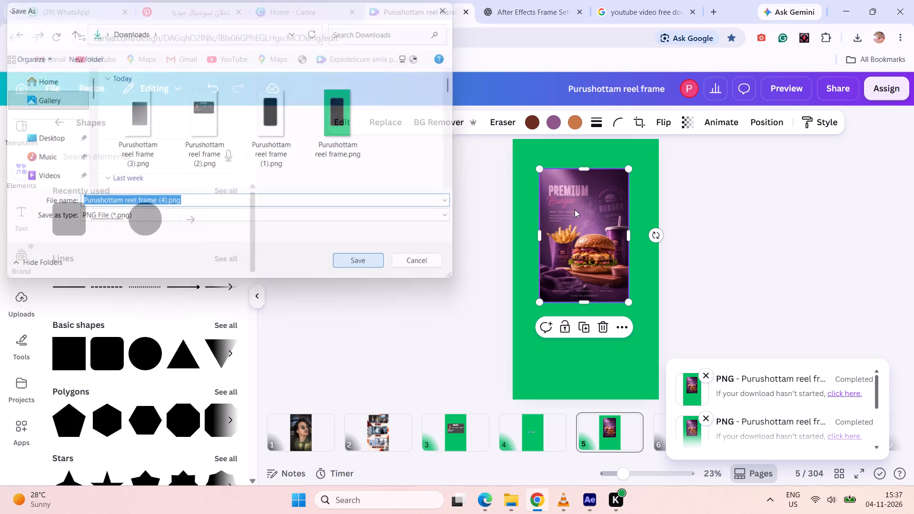
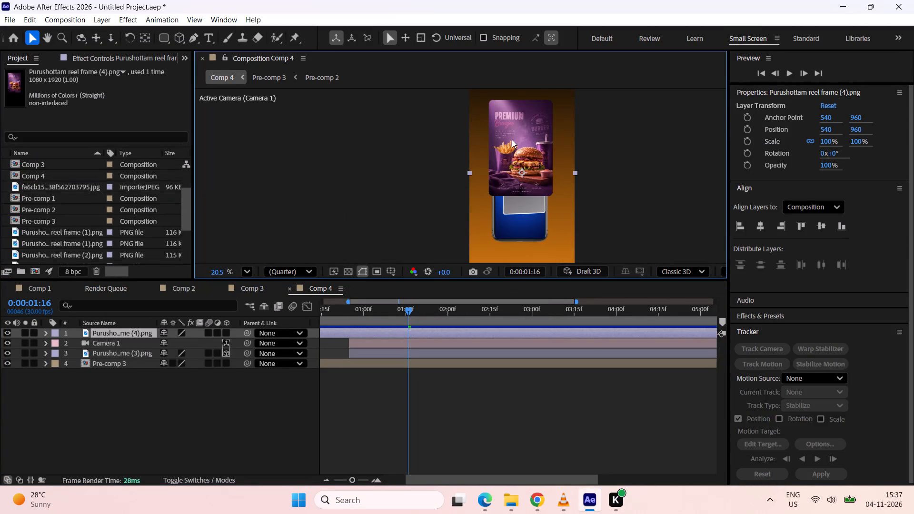
# Move the burger poster down over the phone and place its layer's anchor point near the poster's centre, at about 506, 682.
pyautogui.moveTo(512, 139); pyautogui.dragTo(511, 183)
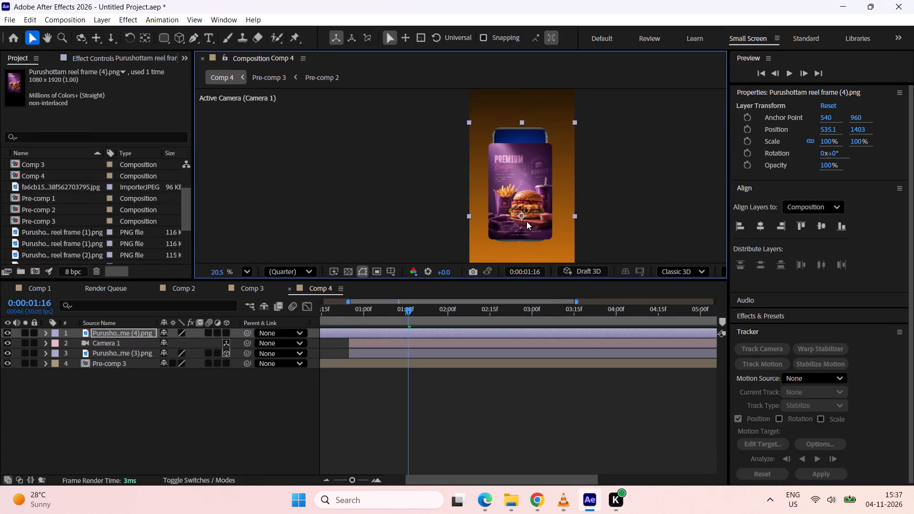
pyautogui.click(520, 217)
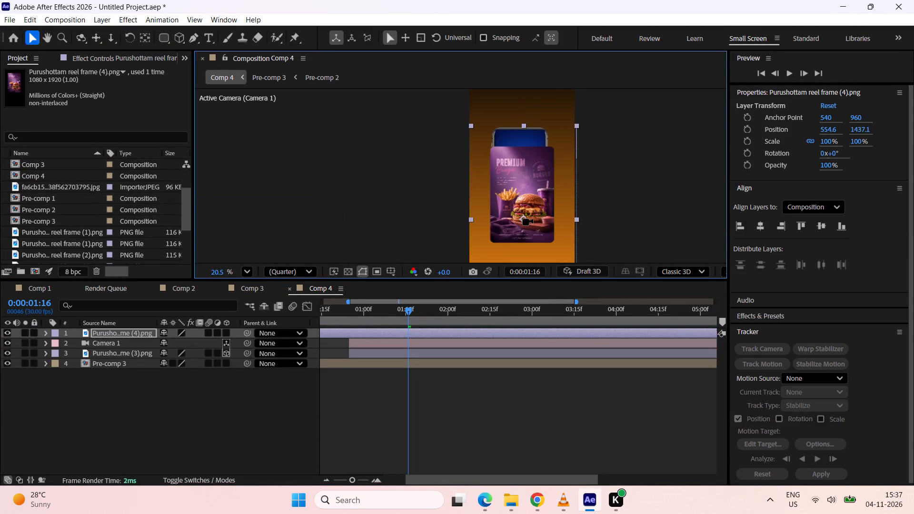
pyautogui.hotkey('ctrl', 'alt', '7')
pyautogui.press('y')
pyautogui.moveTo(524, 219); pyautogui.dragTo(521, 192)
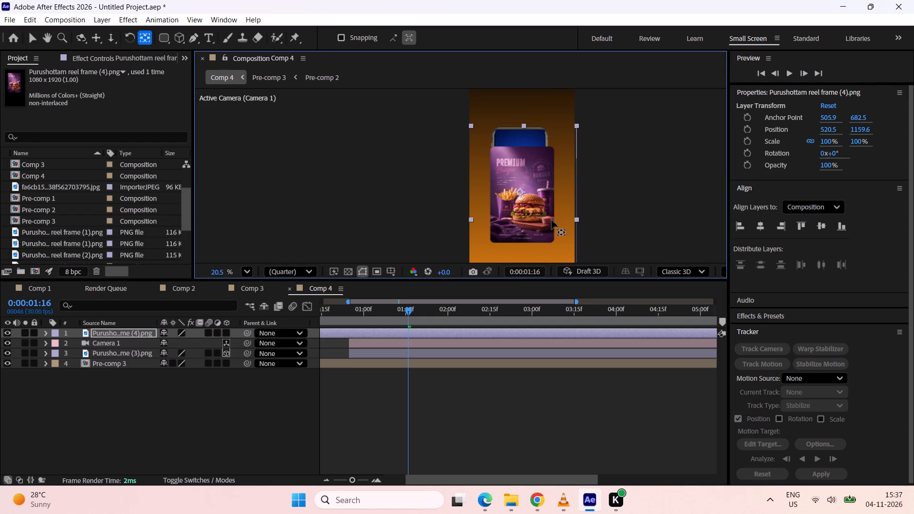
pyautogui.click(569, 384)
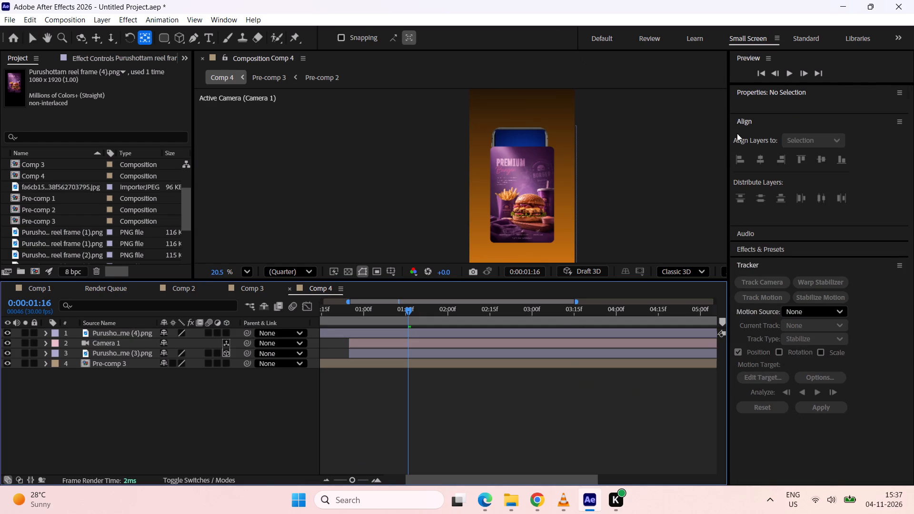
pyautogui.click(514, 209)
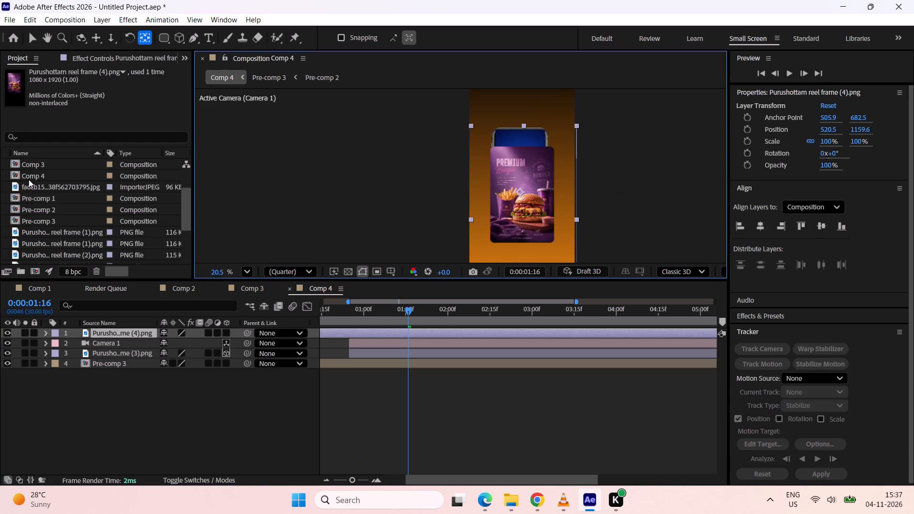
pyautogui.click(34, 43)
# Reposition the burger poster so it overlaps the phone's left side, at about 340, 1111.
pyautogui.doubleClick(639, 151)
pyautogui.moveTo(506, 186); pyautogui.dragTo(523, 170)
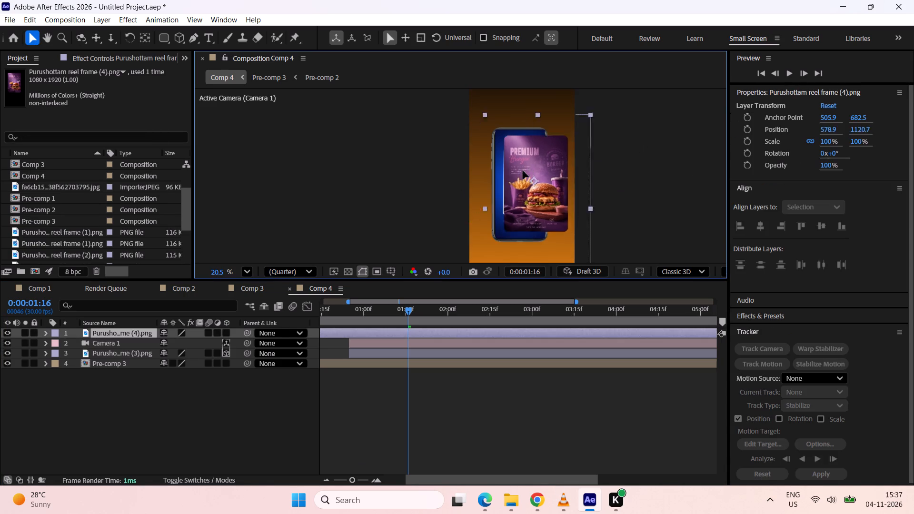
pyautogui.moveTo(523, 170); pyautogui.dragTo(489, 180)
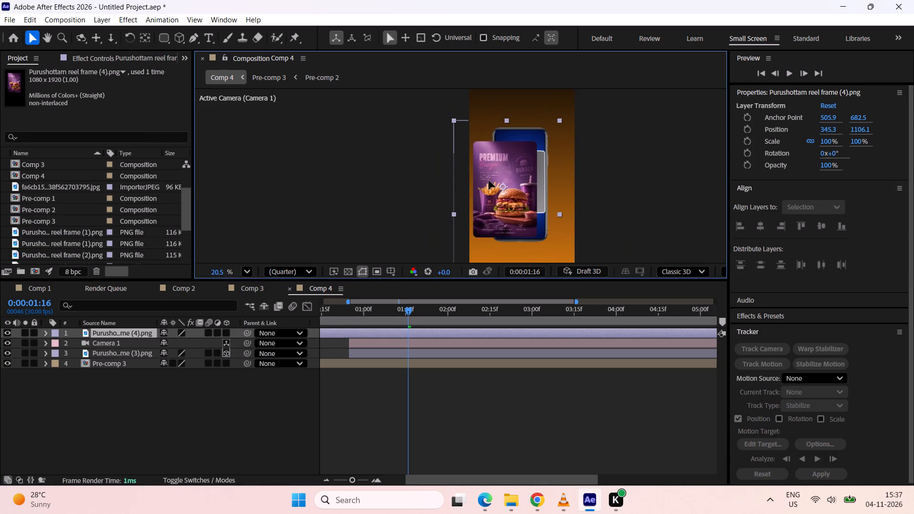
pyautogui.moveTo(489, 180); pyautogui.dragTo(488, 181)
# Check the reel frame's tilt over time and shift the poster layer to start just before 0:00:01:15.
pyautogui.moveTo(344, 334); pyautogui.dragTo(390, 333)
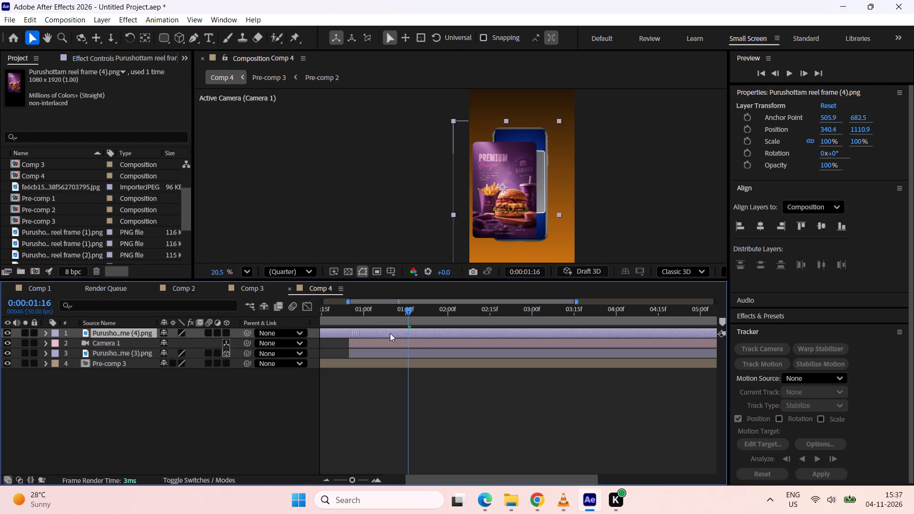
pyautogui.moveTo(390, 333); pyautogui.dragTo(480, 330)
pyautogui.moveTo(408, 311); pyautogui.dragTo(364, 314)
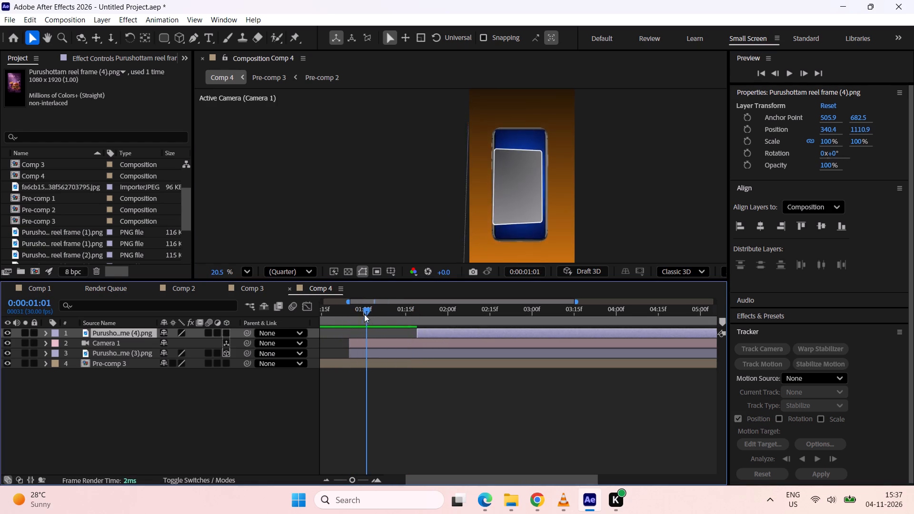
pyautogui.moveTo(364, 314); pyautogui.dragTo(377, 307)
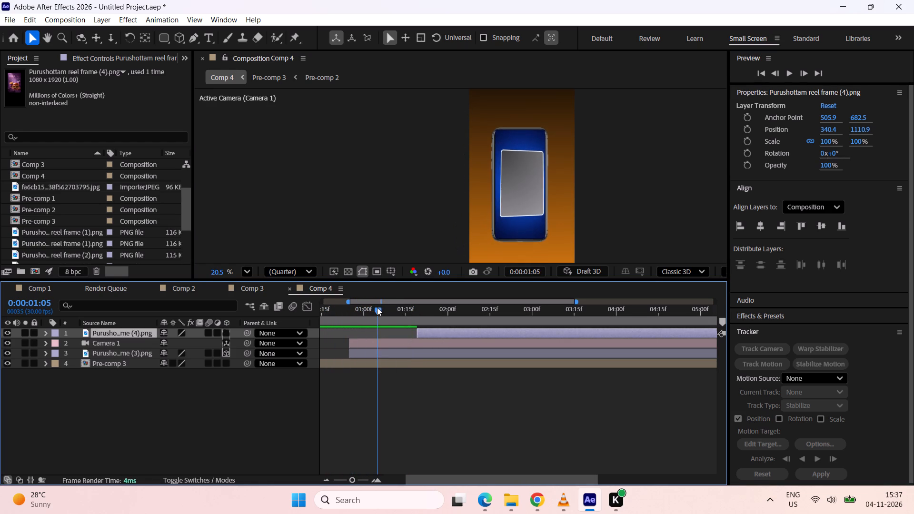
pyautogui.moveTo(377, 307); pyautogui.dragTo(379, 306)
pyautogui.moveTo(379, 306); pyautogui.dragTo(395, 300)
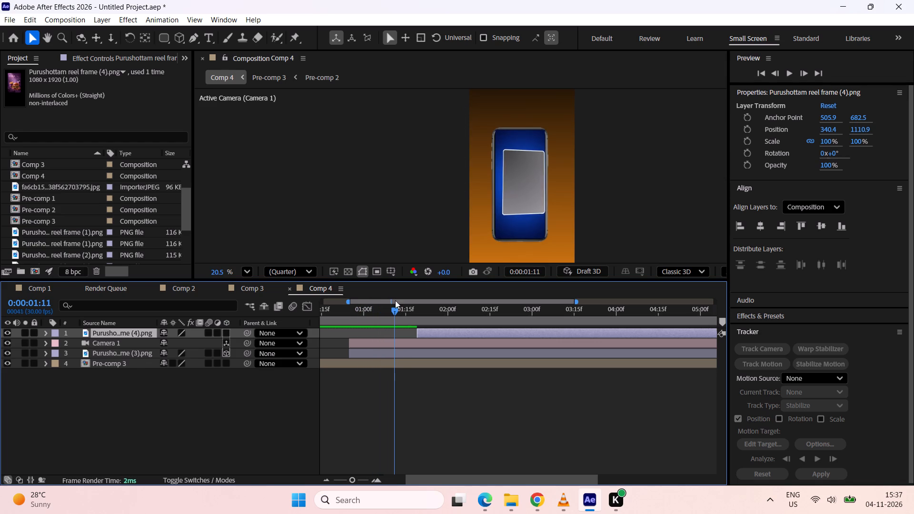
pyautogui.moveTo(395, 300); pyautogui.dragTo(406, 295)
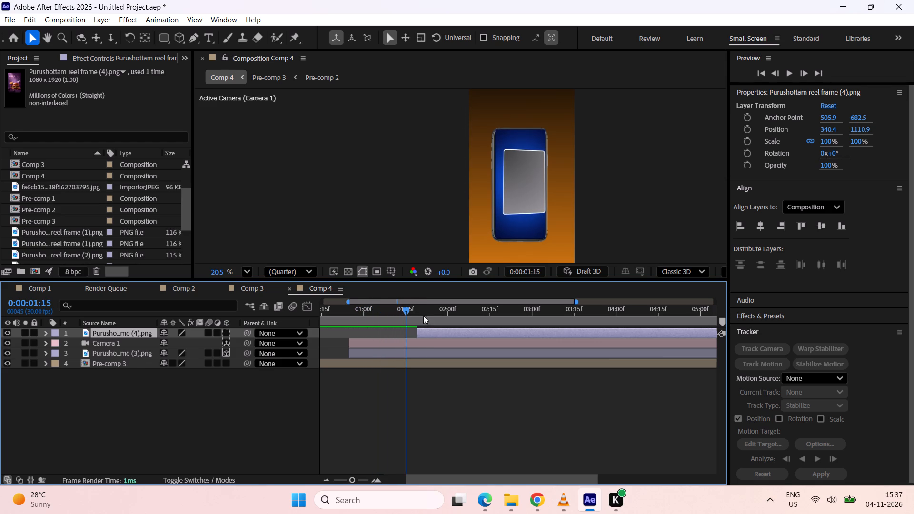
pyautogui.moveTo(430, 337); pyautogui.dragTo(414, 343)
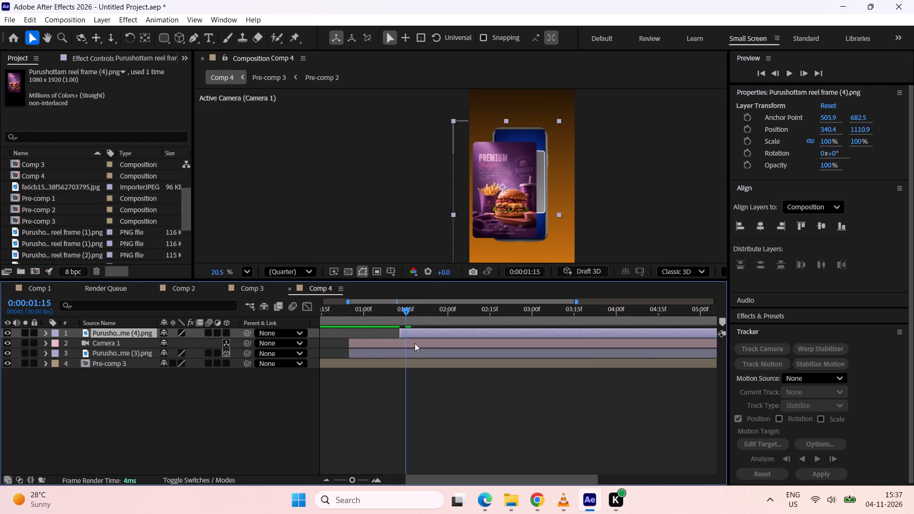
pyautogui.click(423, 335)
# Duplicate Camera 1, place the copy above the poster layer, and align its start with the poster layer's start.
pyautogui.click(406, 345)
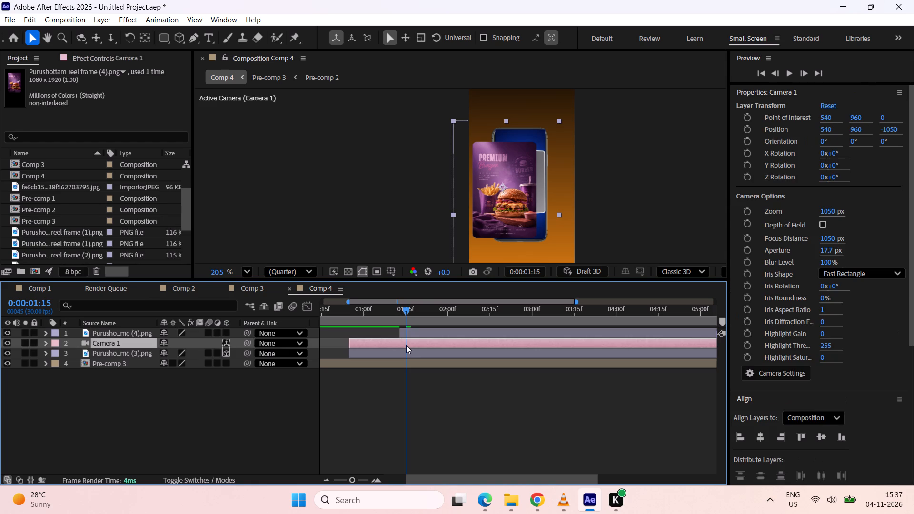
pyautogui.hotkey('ctrl', 'c')
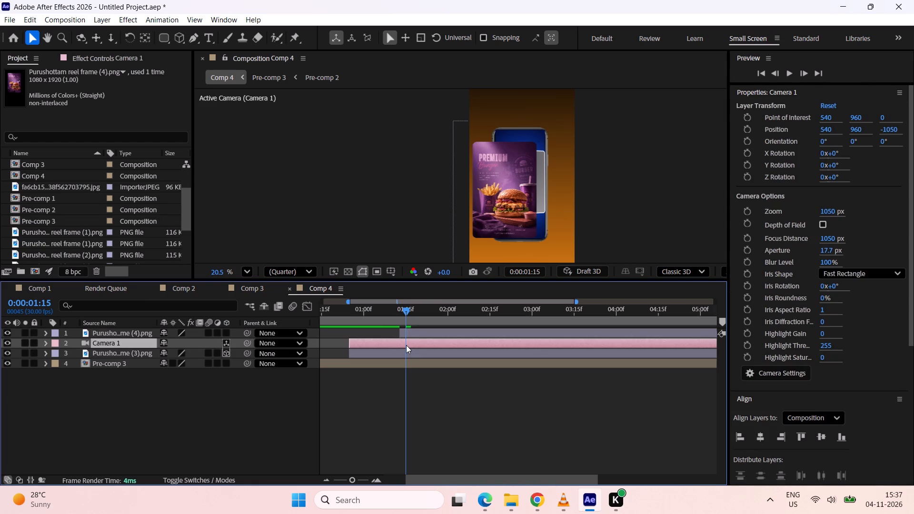
pyautogui.click(406, 345)
pyautogui.hotkey('ctrl', 'd')
pyautogui.moveTo(142, 343); pyautogui.dragTo(141, 328)
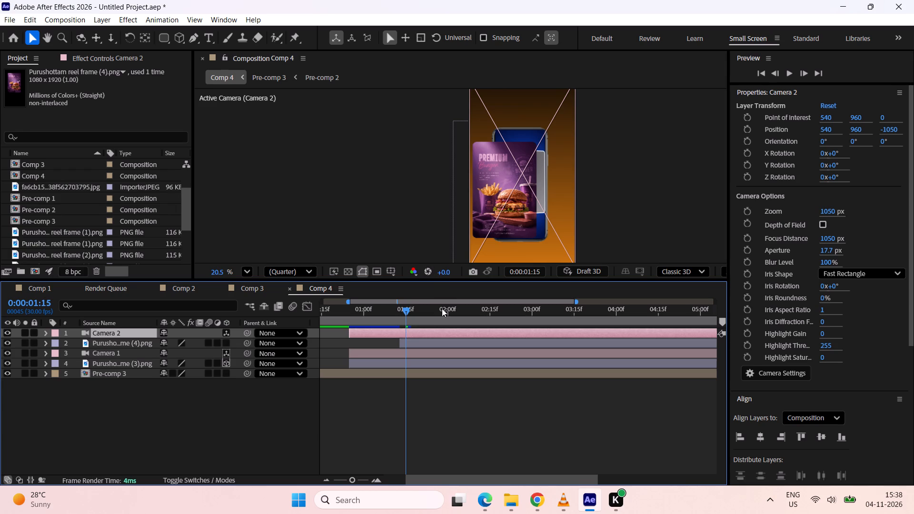
pyautogui.moveTo(374, 334); pyautogui.dragTo(426, 334)
# Scale the burger poster to 61% and position it inside the reel frame at about 559, 1052.
pyautogui.moveTo(495, 198); pyautogui.dragTo(509, 182)
pyautogui.moveTo(831, 138); pyautogui.dragTo(814, 145)
pyautogui.moveTo(507, 152); pyautogui.dragTo(510, 167)
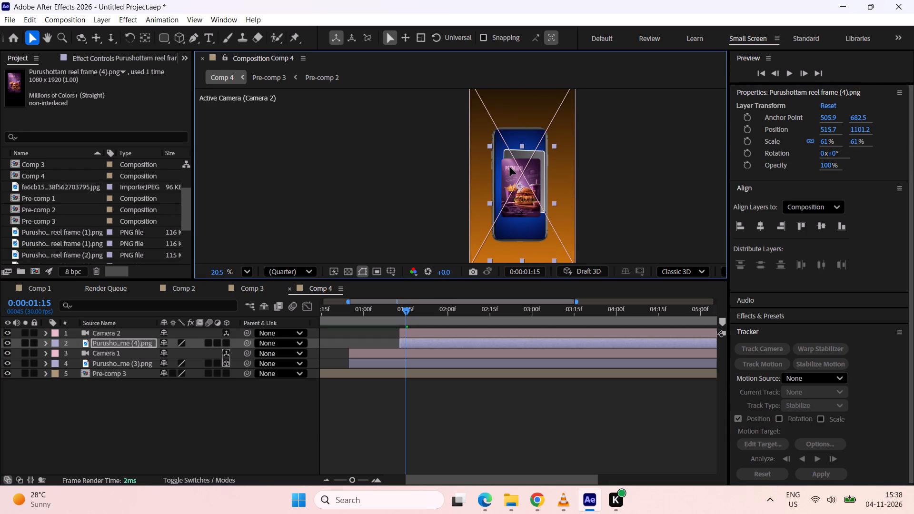
pyautogui.moveTo(510, 167); pyautogui.dragTo(514, 162)
# Examine the poster layer and cameras from the Top view, in single-view and 2 Views layouts.
pyautogui.click(420, 336)
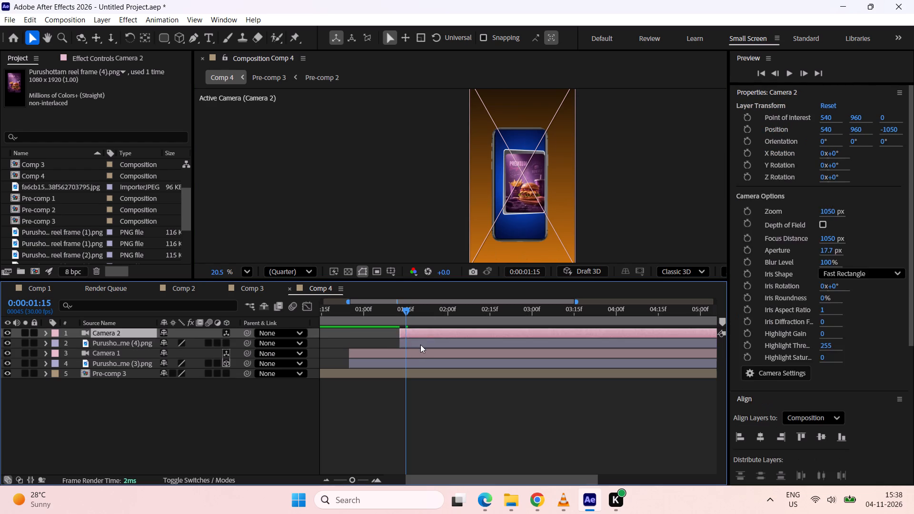
pyautogui.click(420, 345)
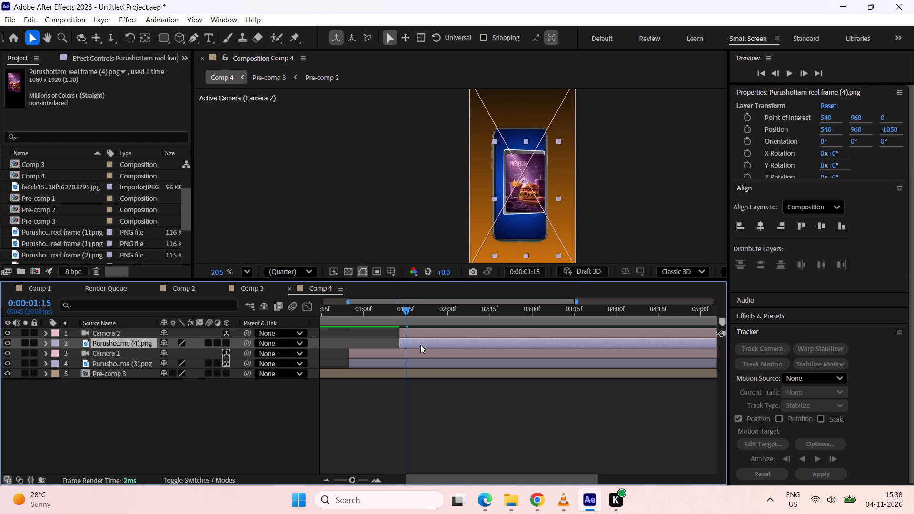
pyautogui.click(723, 271)
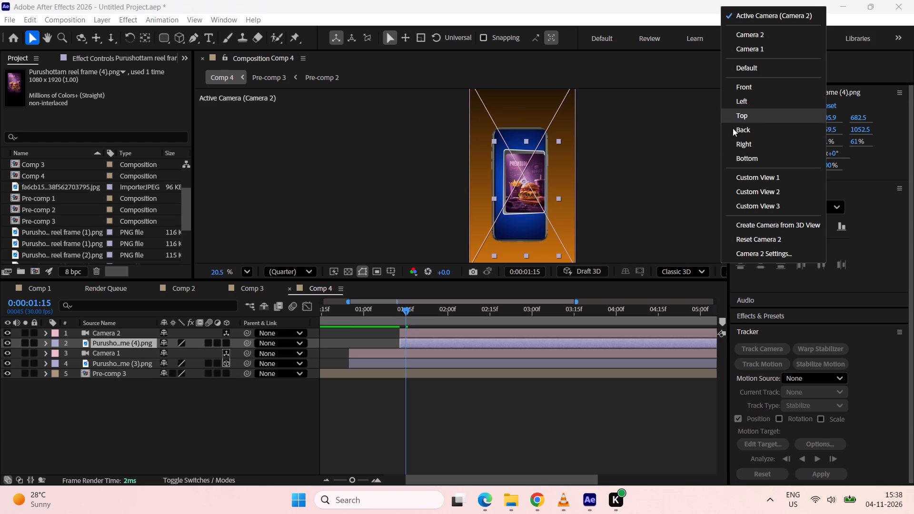
pyautogui.click(743, 120)
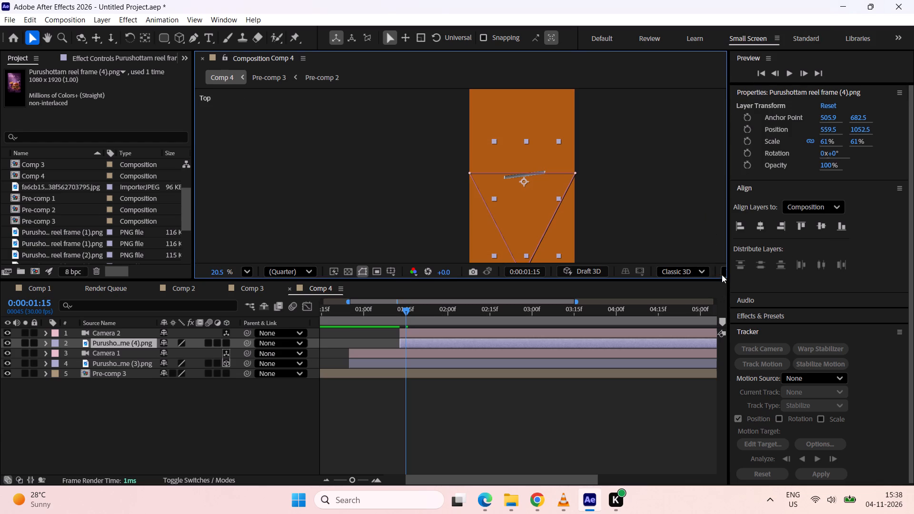
pyautogui.moveTo(727, 263); pyautogui.dragTo(811, 256)
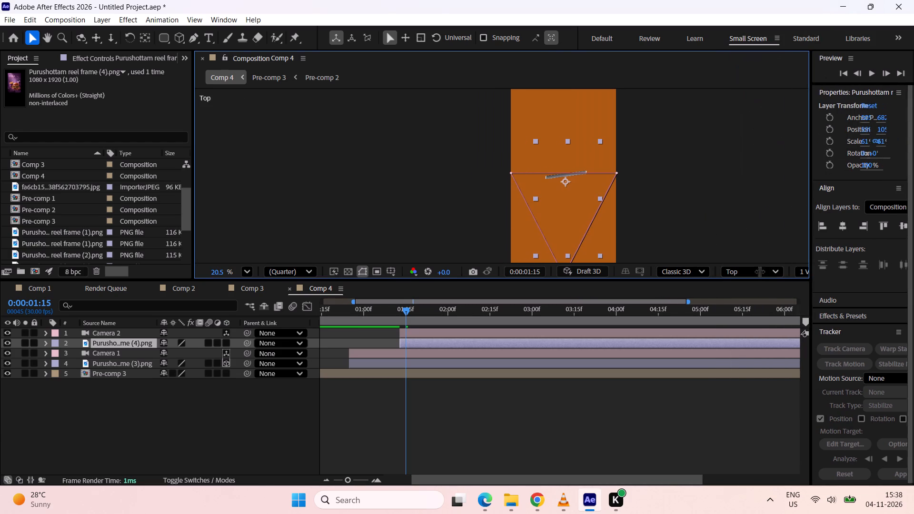
pyautogui.click(800, 270)
pyautogui.click(815, 303)
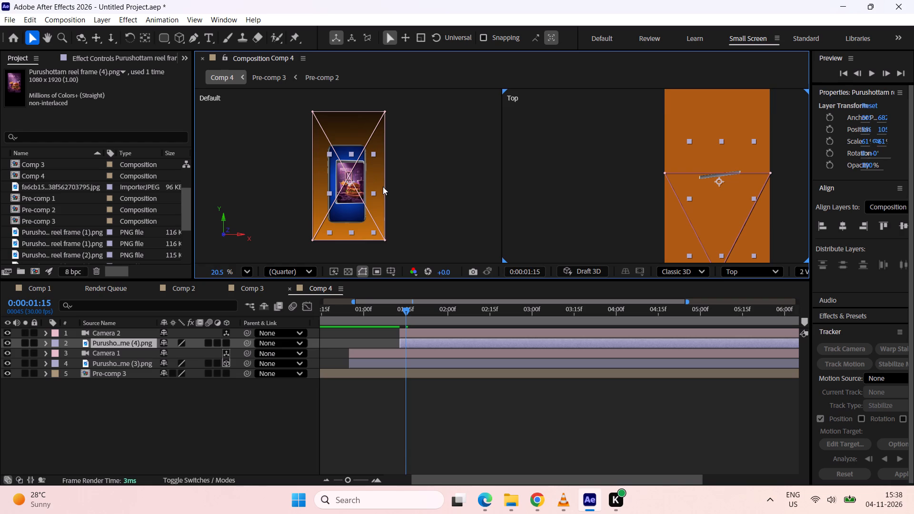
# Undo the last poster move and return the composition to 1 View, seen through Camera 1.
pyautogui.hotkey('ctrl', 'z')
pyautogui.click(807, 269)
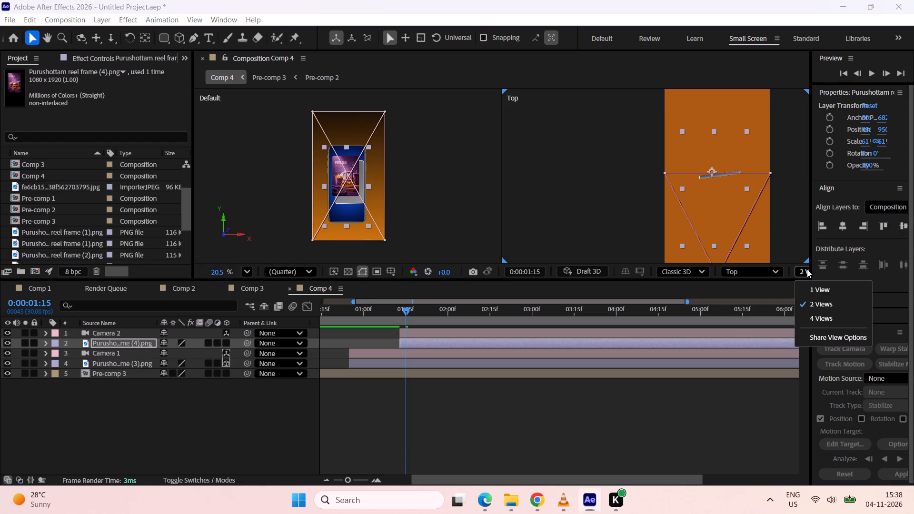
pyautogui.click(810, 285)
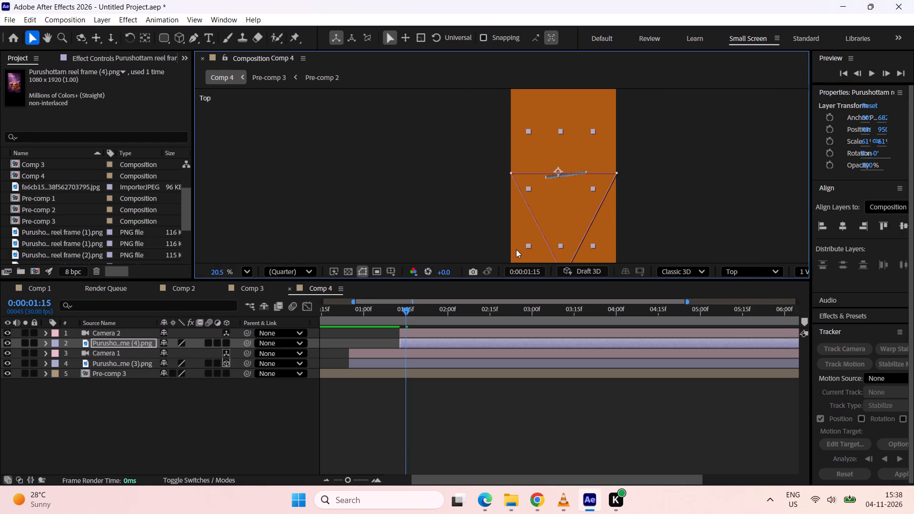
pyautogui.click(742, 273)
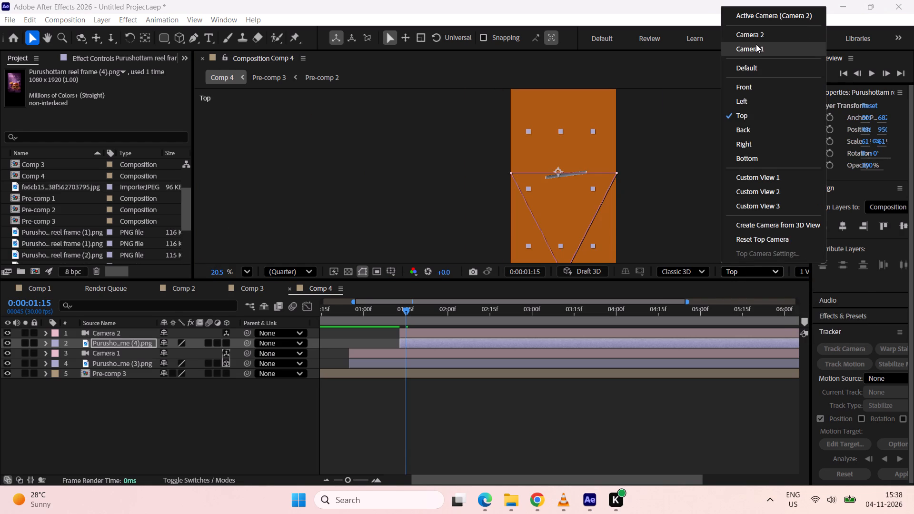
pyautogui.click(756, 44)
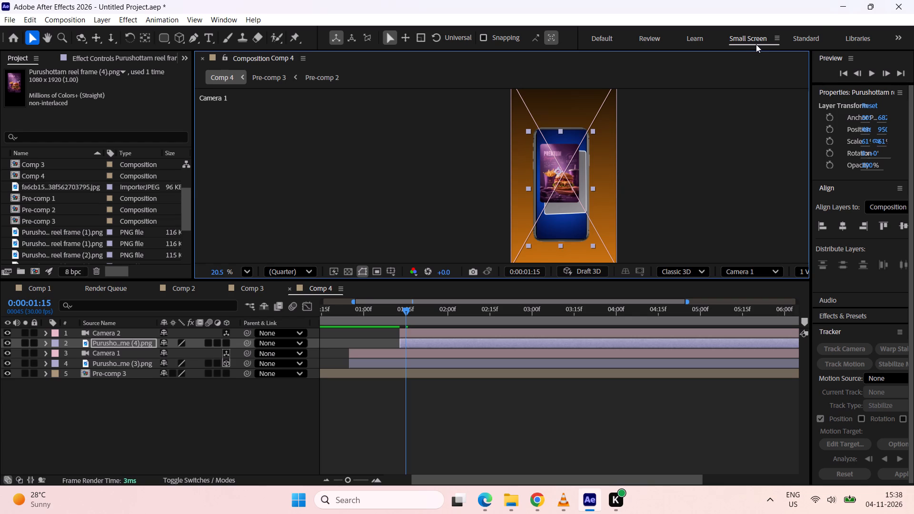
# Move the burger poster back inside the reel frame, at about 550, 1077.
pyautogui.click(554, 170)
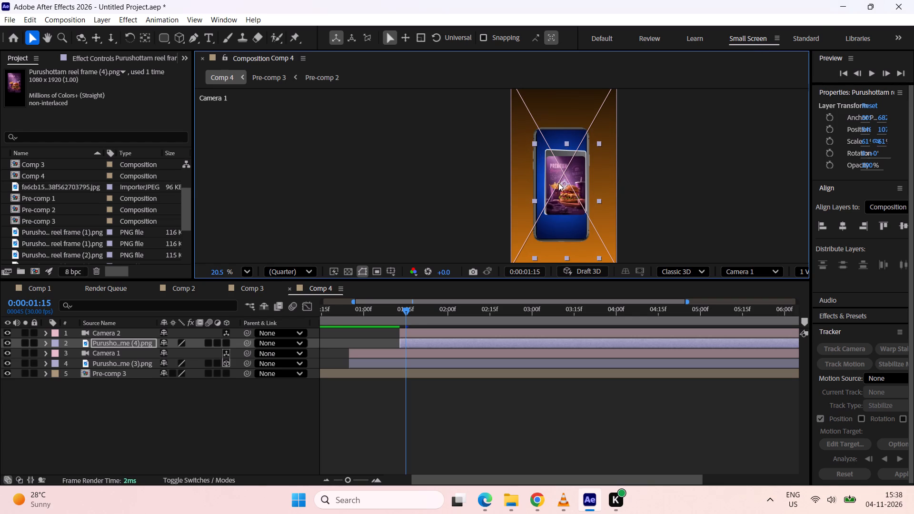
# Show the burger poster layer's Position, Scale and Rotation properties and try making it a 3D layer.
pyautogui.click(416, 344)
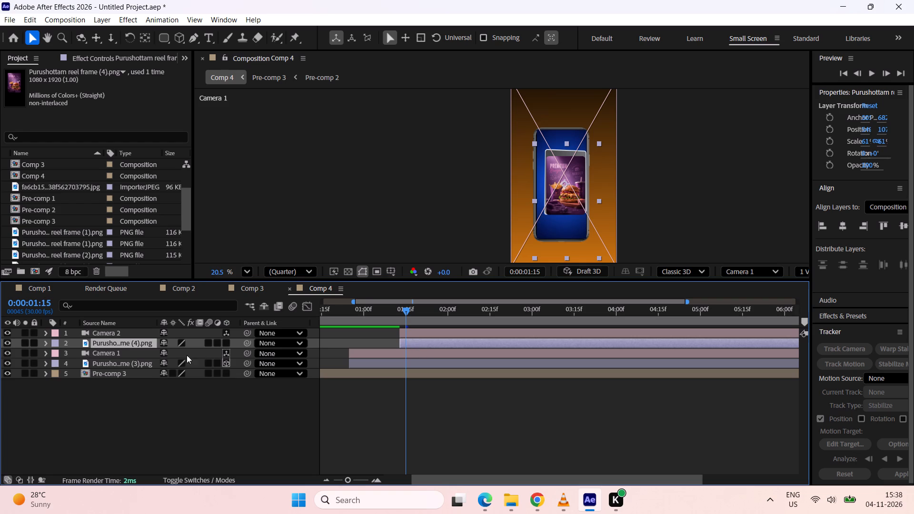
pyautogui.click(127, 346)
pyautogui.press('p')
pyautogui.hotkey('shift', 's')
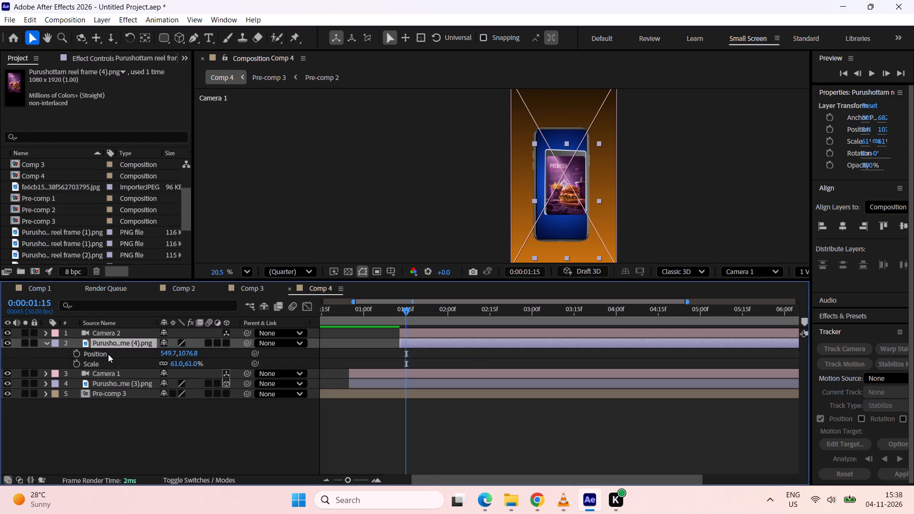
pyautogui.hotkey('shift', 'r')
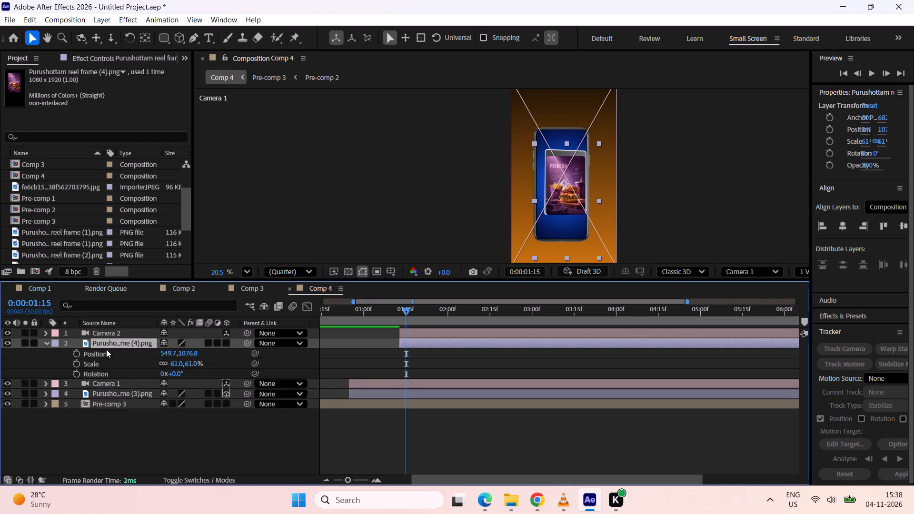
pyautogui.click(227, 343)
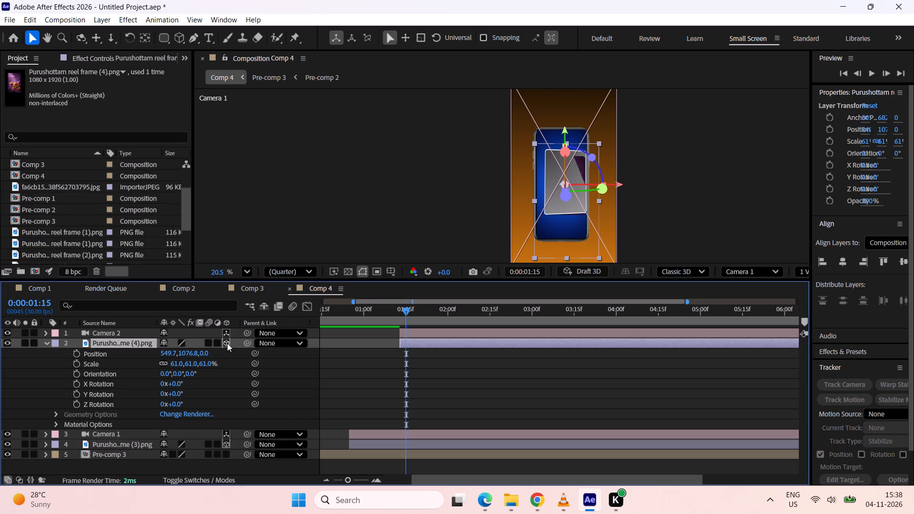
# Undo the poster's 3D switch, its scaling and placement in the frame, and the addition of Camera 2.
pyautogui.hotkey('ctrl', 'z')
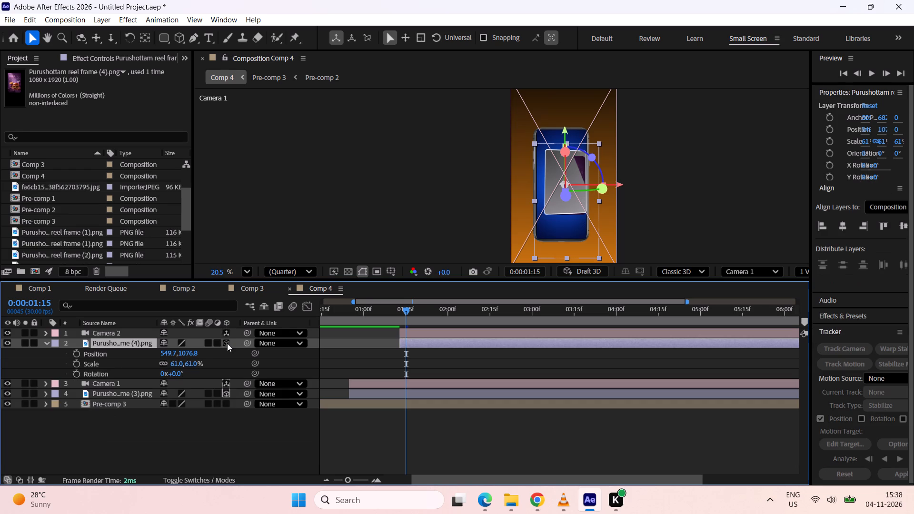
pyautogui.hotkey('ctrl', 'z')
pyautogui.hotkey('ctrl', 'z')
pyautogui.hotkey('ctrl', 'z')
pyautogui.hotkey('ctrl', 'z')
pyautogui.hotkey('ctrl', 'z')
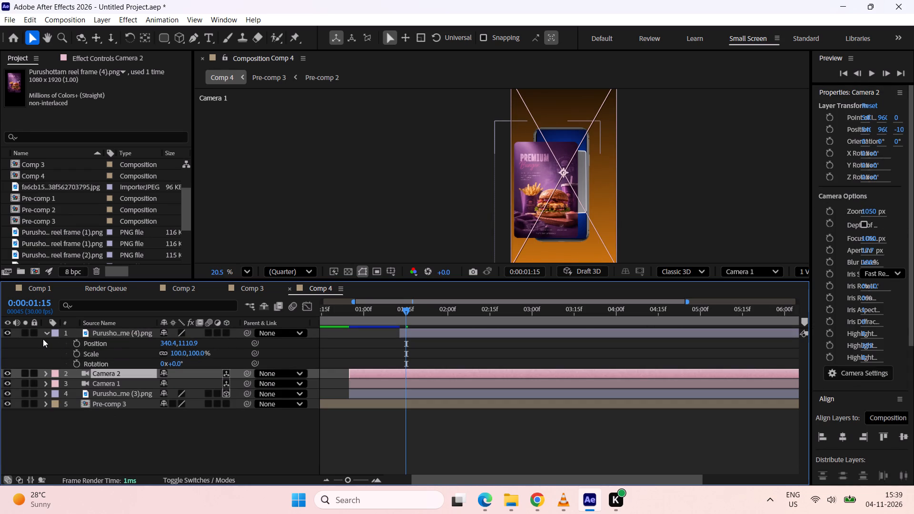
pyautogui.hotkey('ctrl', 'z')
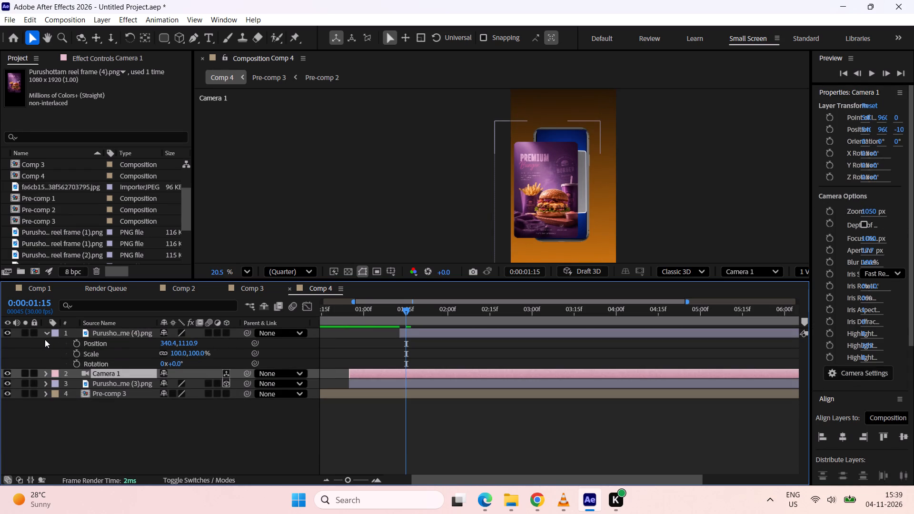
# Collapse the burger poster layer's properties and make it a 3D layer at its full 100% scale.
pyautogui.click(44, 336)
pyautogui.click(121, 333)
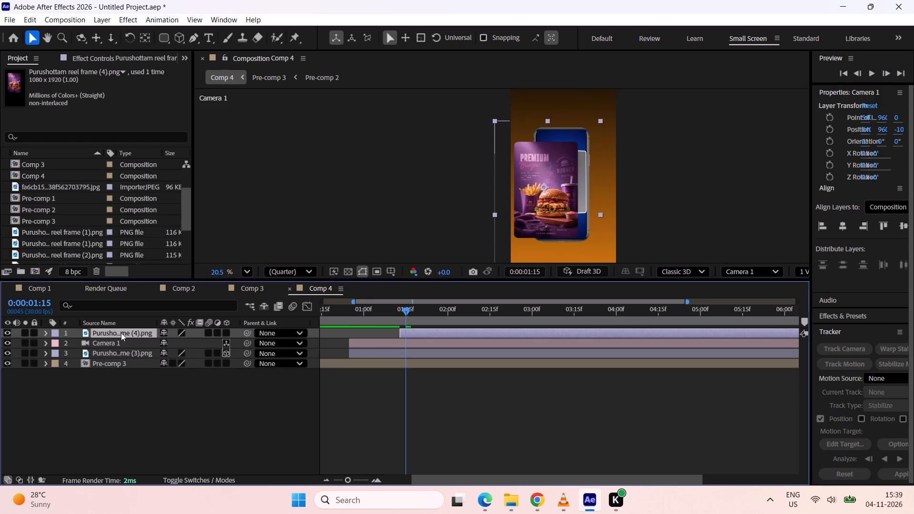
pyautogui.click(228, 333)
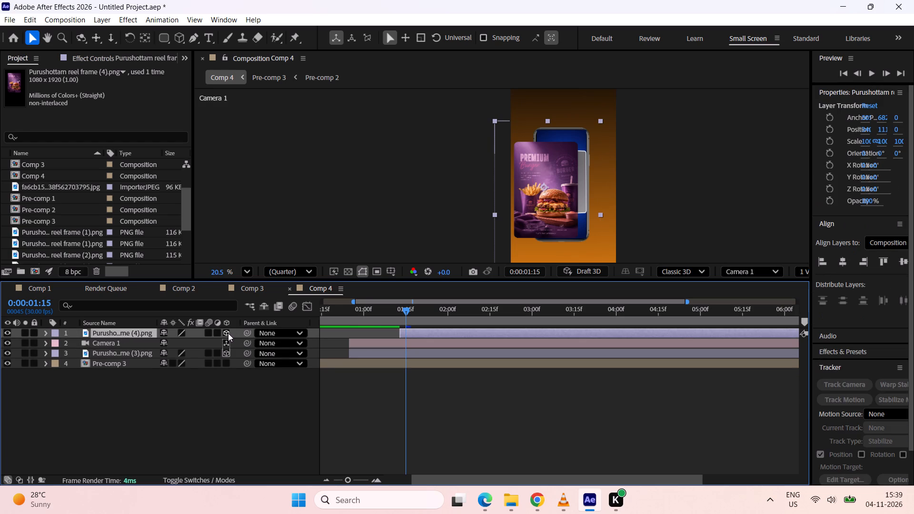
pyautogui.click(527, 162)
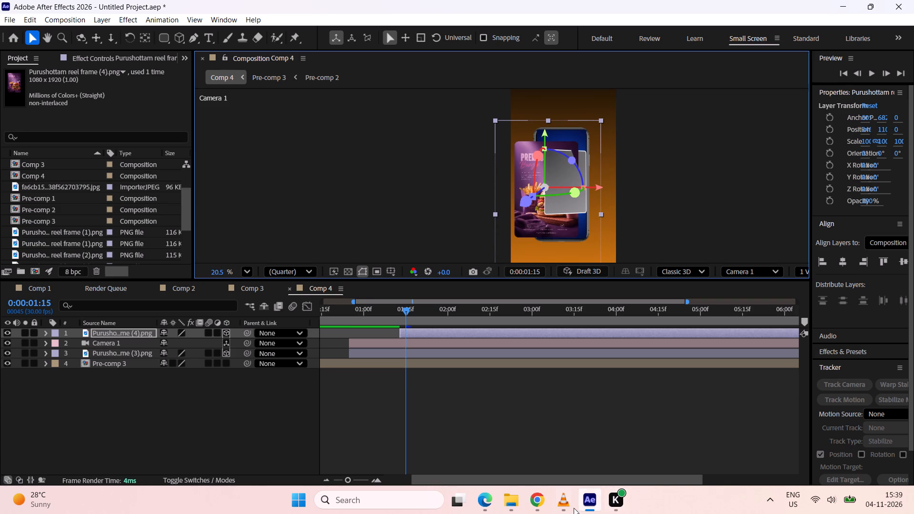
# Switch to the Canva design in Chrome, make the burger poster on page 5 slightly smaller and move it lower on the green page.
pyautogui.click(542, 504)
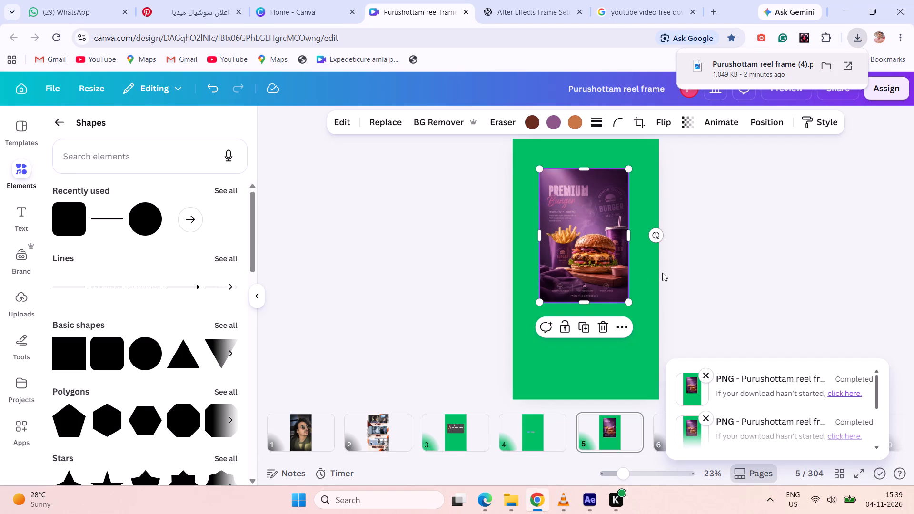
pyautogui.tripleClick(778, 244)
pyautogui.moveTo(571, 233); pyautogui.dragTo(570, 252)
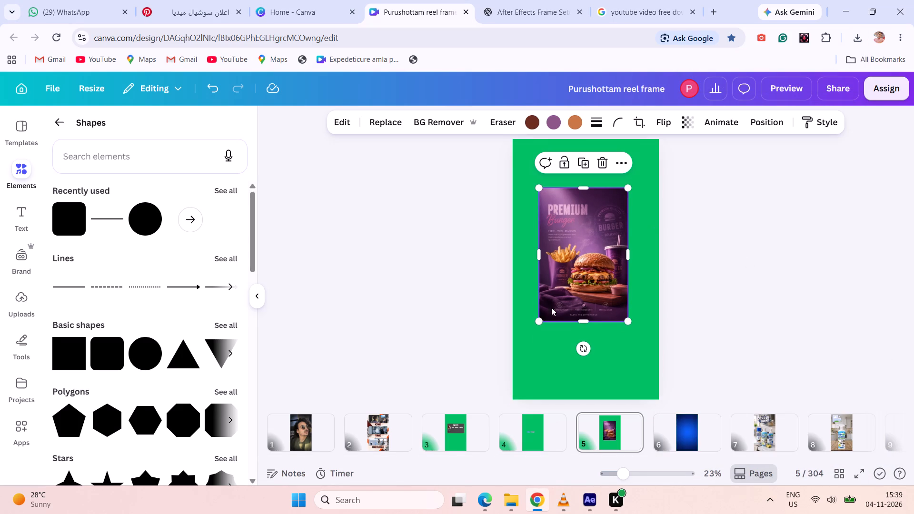
pyautogui.moveTo(539, 324); pyautogui.dragTo(552, 307)
pyautogui.moveTo(577, 232); pyautogui.dragTo(576, 253)
# Switch back to After Effects and leave all layers in Comp 4 deselected.
pyautogui.click(596, 500)
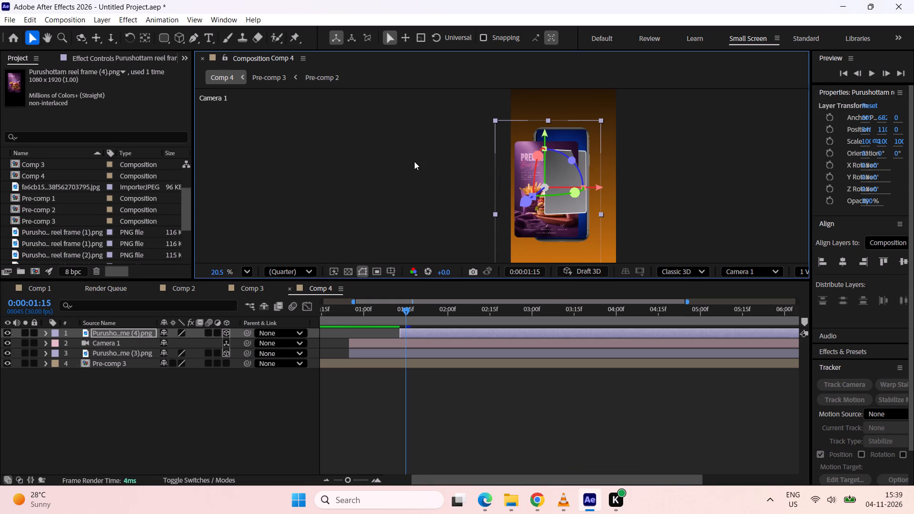
pyautogui.doubleClick(414, 161)
pyautogui.click(533, 159)
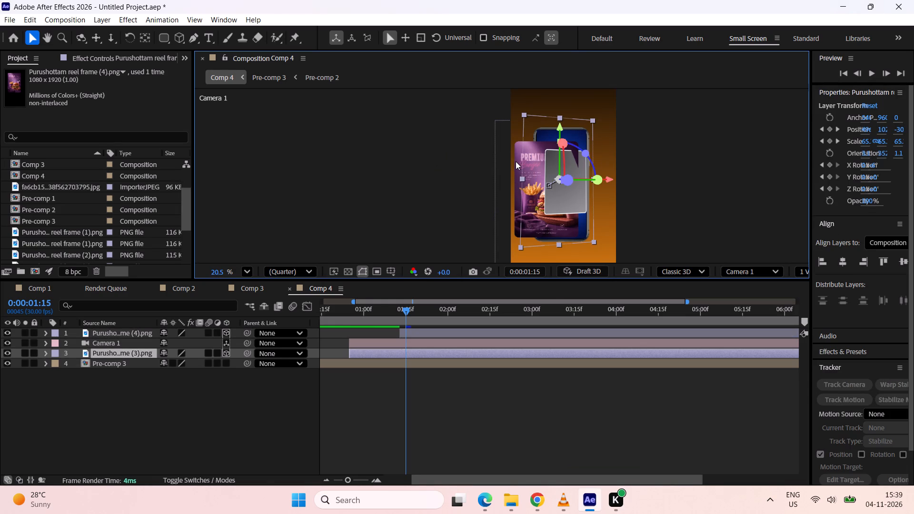
pyautogui.doubleClick(434, 168)
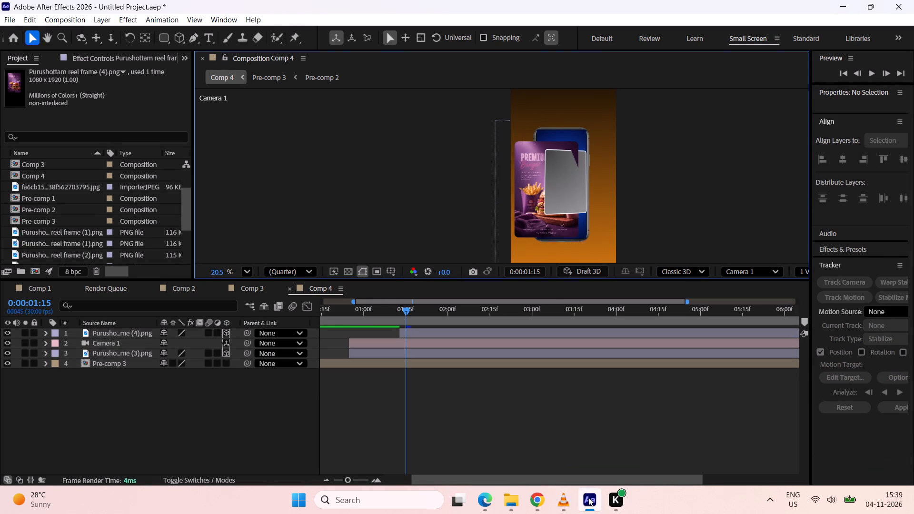
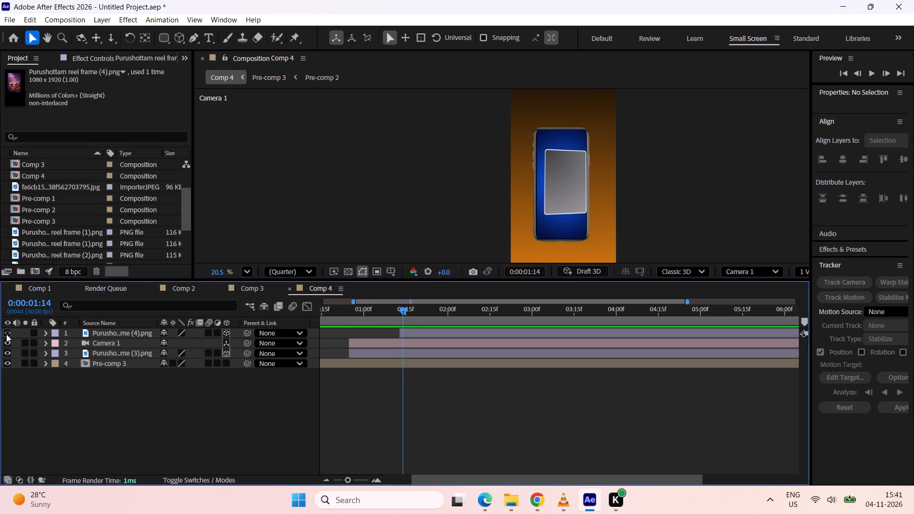
# Render Comp 4 through the render queue as the H.264 file Comp 4.mp4 and return to its timeline.
pyautogui.click(446, 421)
pyautogui.hotkey('ctrl', 'm')
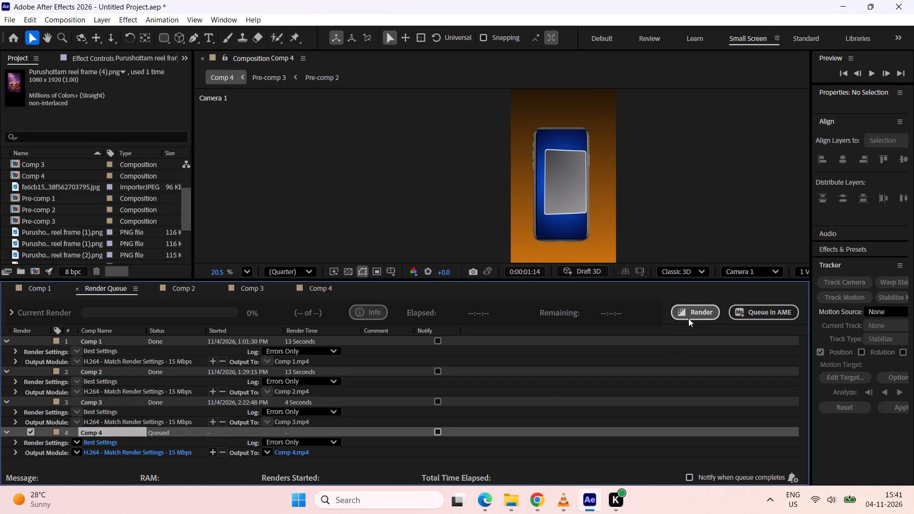
pyautogui.click(691, 314)
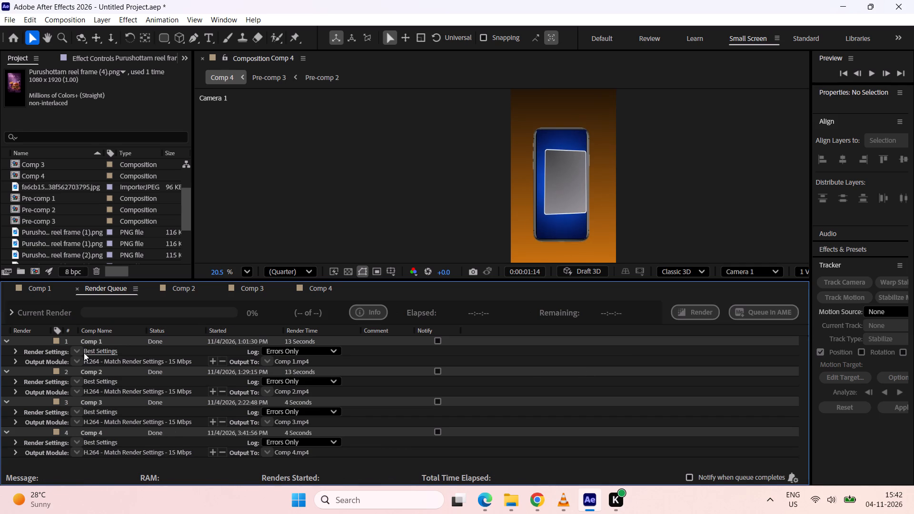
pyautogui.click(318, 290)
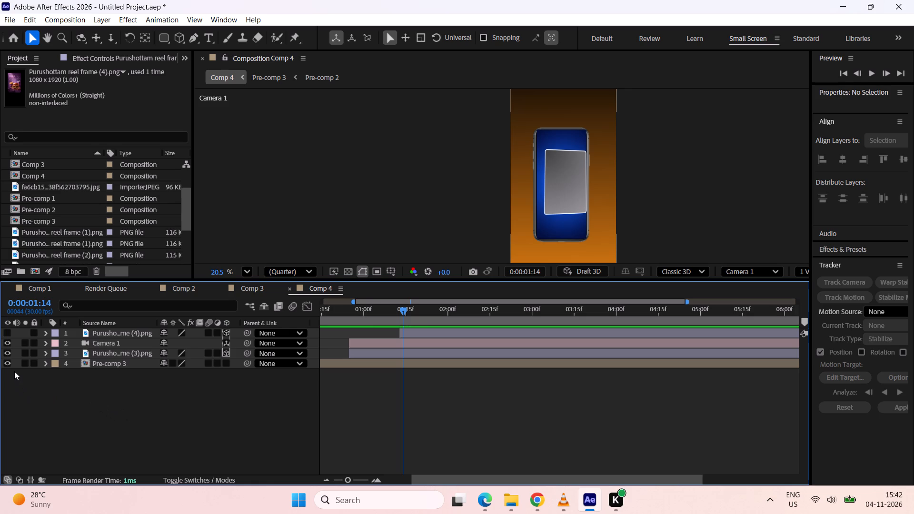
# Show the burger poster layer again, scale it to 54% and move it to about 525, 1067 over the reel frame.
pyautogui.click(3, 335)
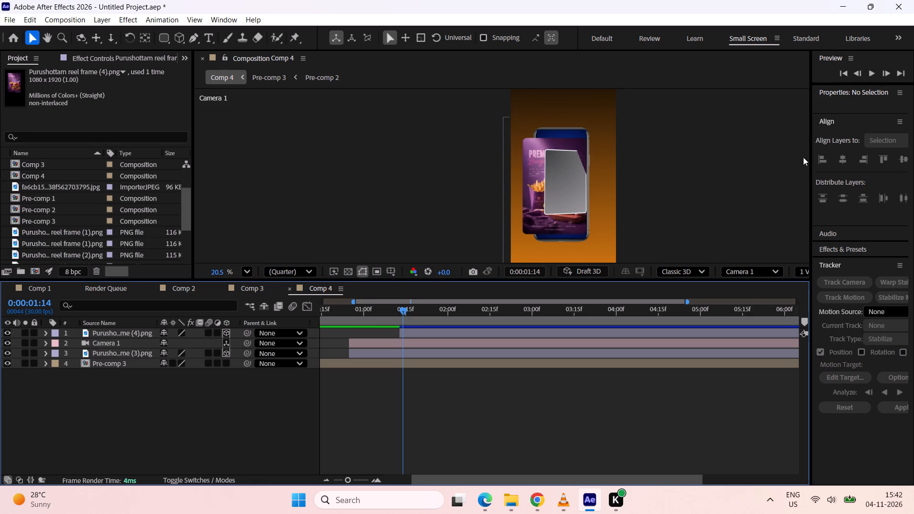
pyautogui.click(495, 330)
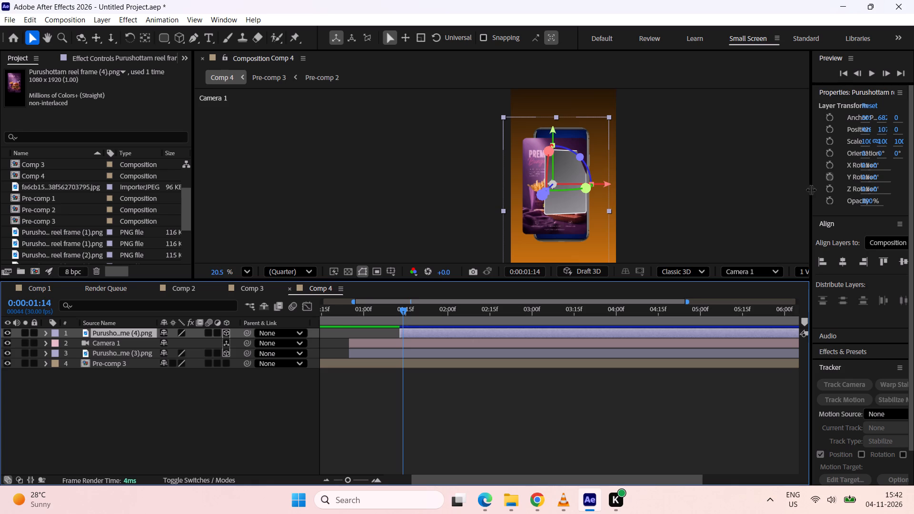
pyautogui.moveTo(811, 189); pyautogui.dragTo(751, 190)
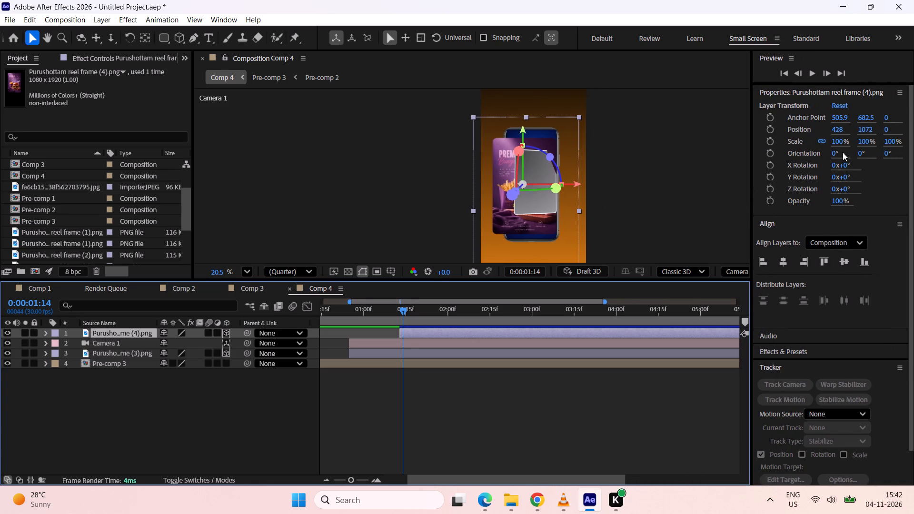
pyautogui.moveTo(859, 142); pyautogui.dragTo(845, 143)
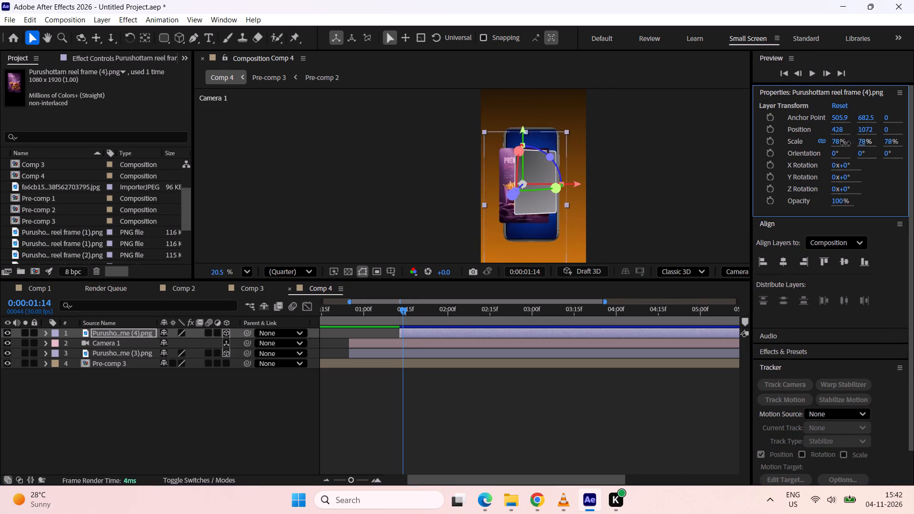
pyautogui.moveTo(845, 143); pyautogui.dragTo(839, 146)
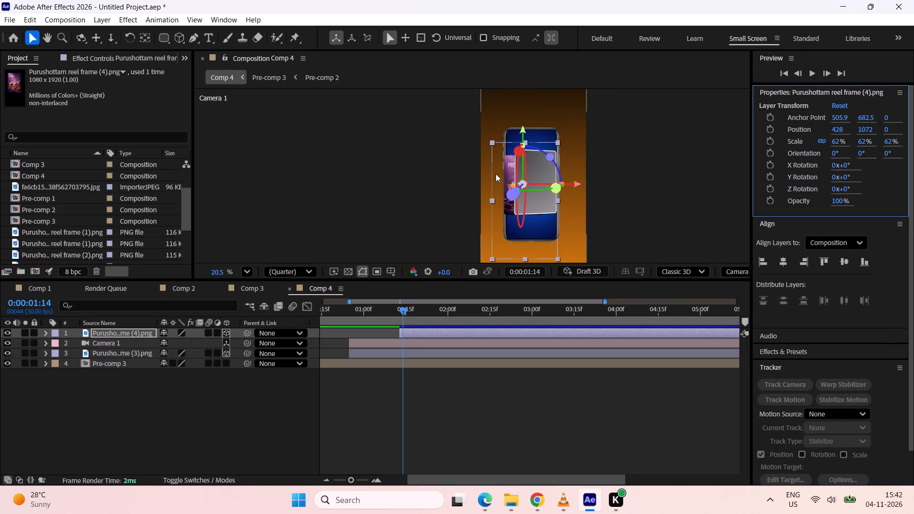
pyautogui.moveTo(496, 174); pyautogui.dragTo(504, 173)
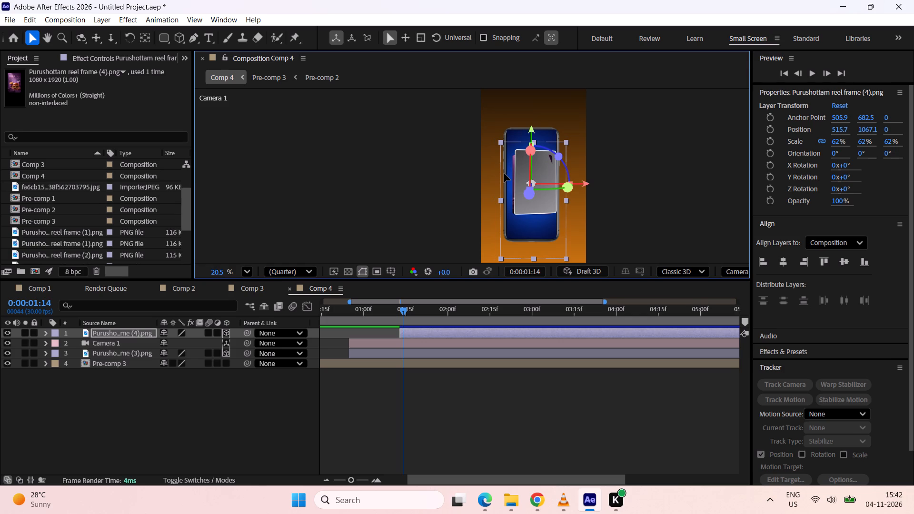
pyautogui.moveTo(504, 173); pyautogui.dragTo(505, 173)
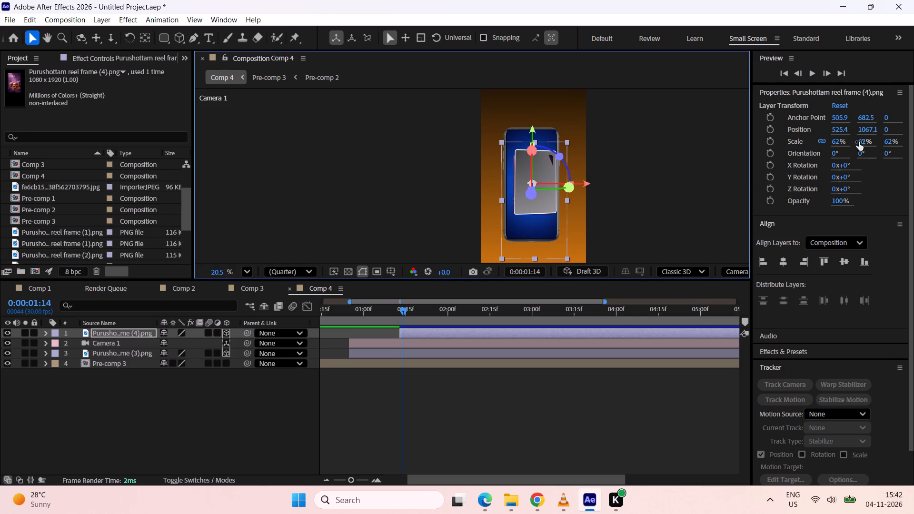
pyautogui.click(858, 143)
pyautogui.moveTo(861, 144); pyautogui.dragTo(856, 142)
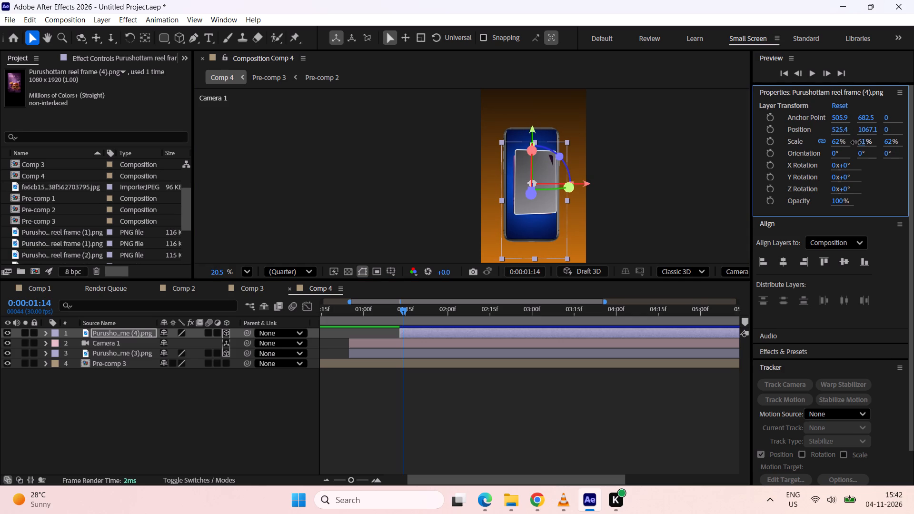
pyautogui.moveTo(856, 142); pyautogui.dragTo(853, 142)
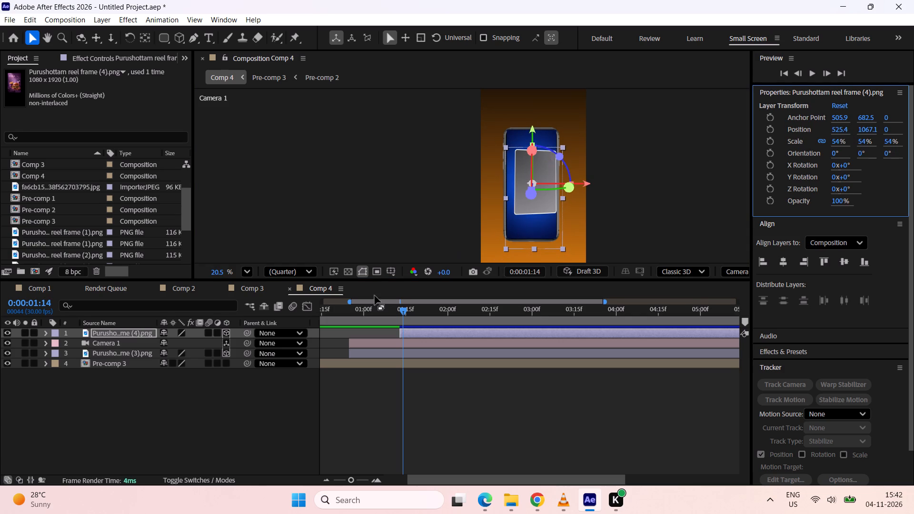
# Hide the reel frame image layer (3) so only the burger poster shows over the phone.
pyautogui.click(8, 335)
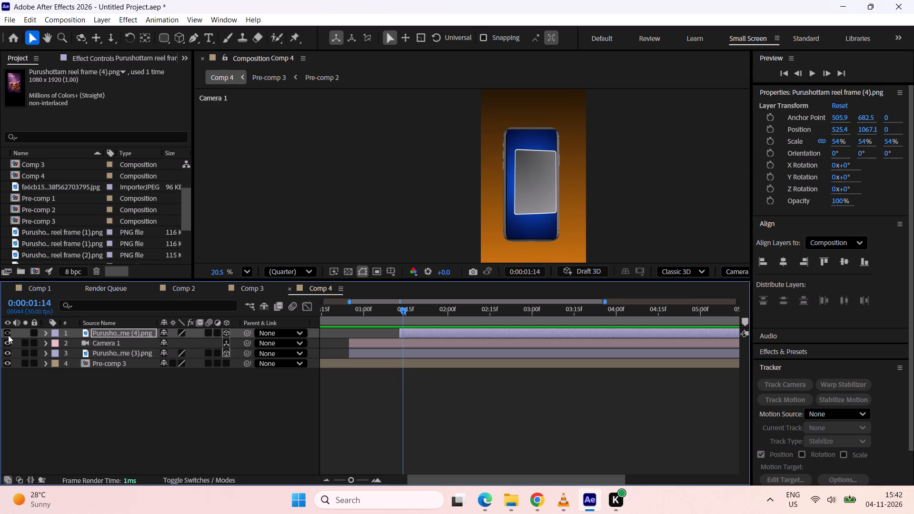
pyautogui.click(8, 335)
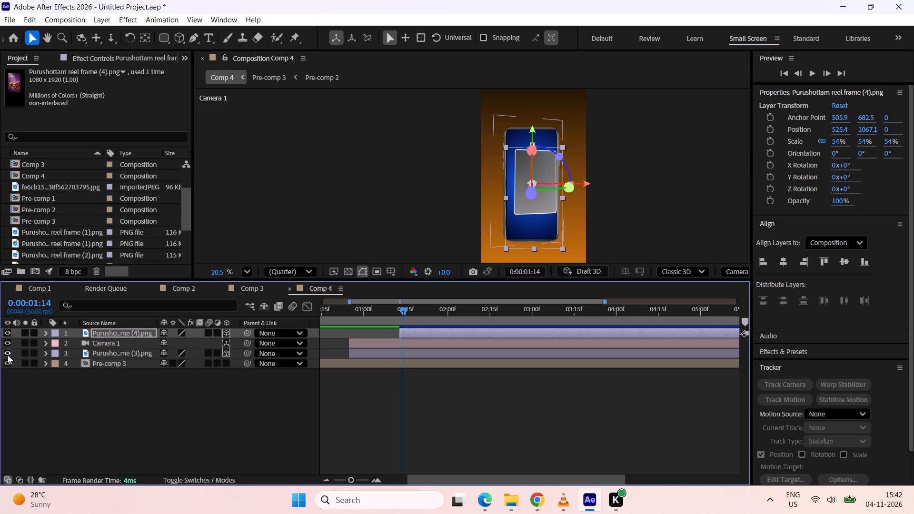
pyautogui.click(8, 355)
pyautogui.click(8, 355)
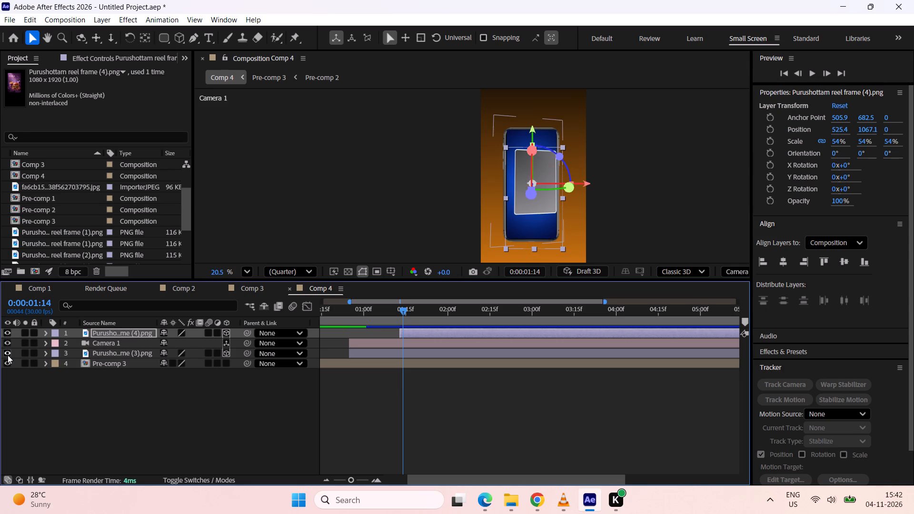
pyautogui.click(8, 355)
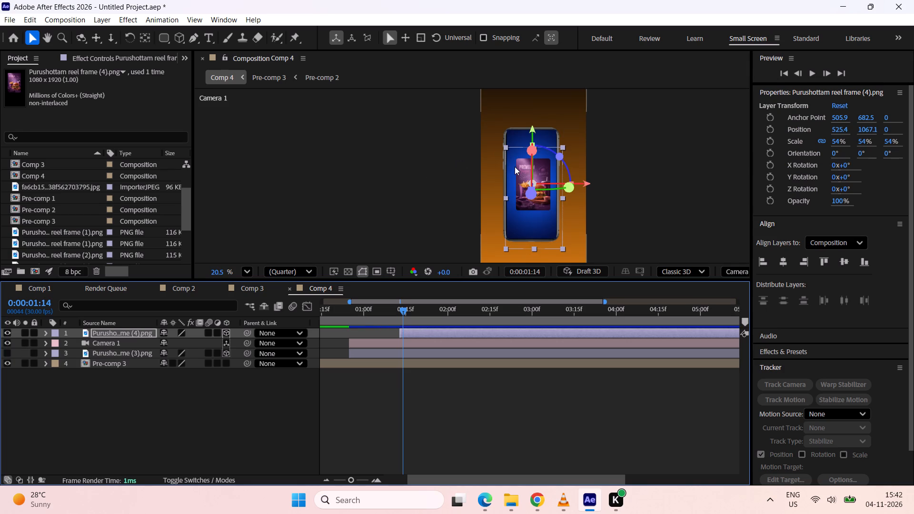
# Turn the burger poster's Y orientation to 12.5° and shift it to about 573, 1070 on the phone screen.
pyautogui.click(456, 330)
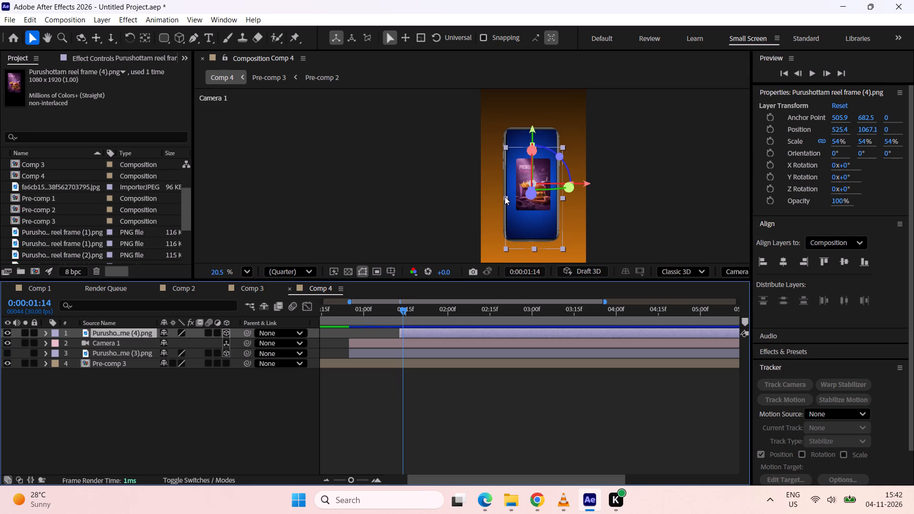
pyautogui.keyDown('ctrl'); pyautogui.scroll(4, 527, 183); pyautogui.keyUp('ctrl')
pyautogui.moveTo(575, 191); pyautogui.dragTo(568, 190)
pyautogui.moveTo(543, 164); pyautogui.dragTo(548, 163)
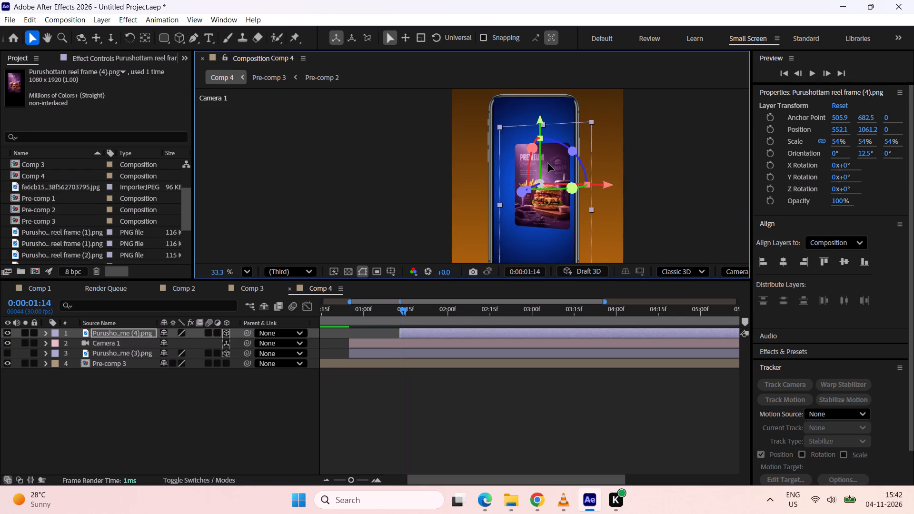
pyautogui.moveTo(548, 163); pyautogui.dragTo(551, 165)
pyautogui.click(642, 157)
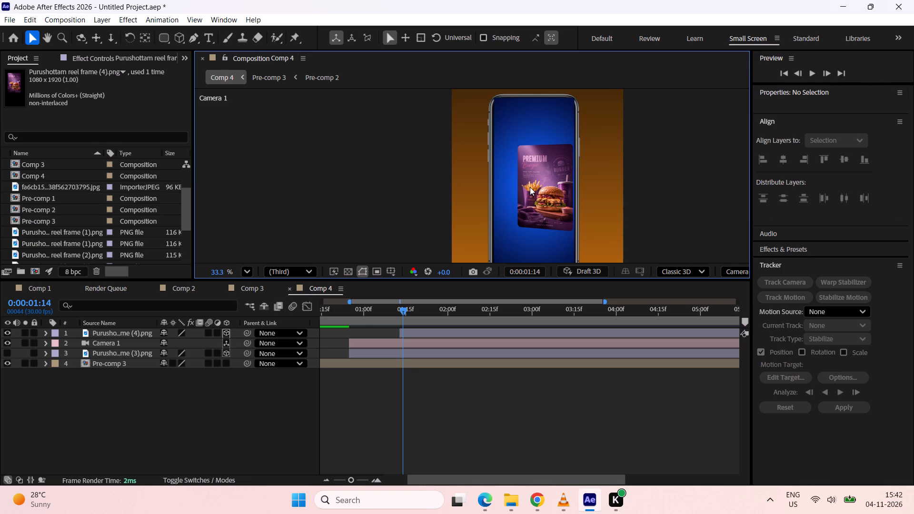
# Scale the burger poster to 58% and move it back to an X position of about 550.
pyautogui.click(530, 187)
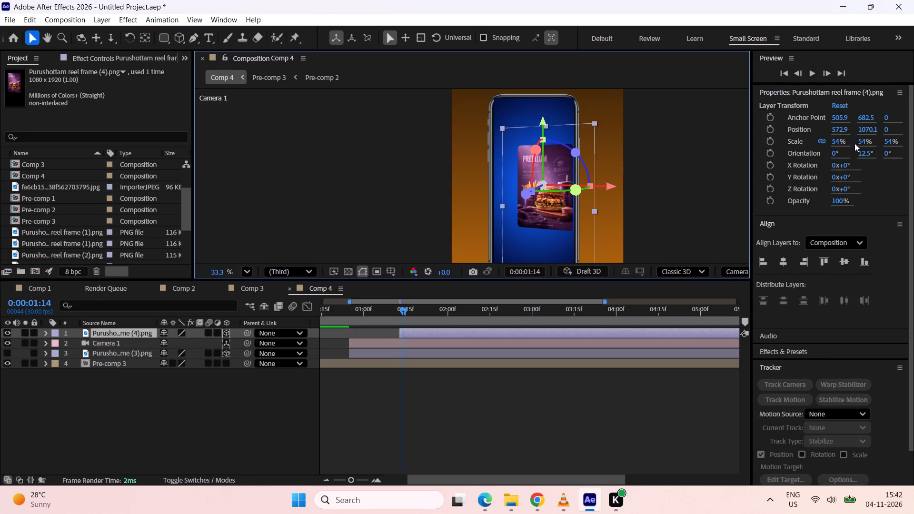
pyautogui.click(863, 142)
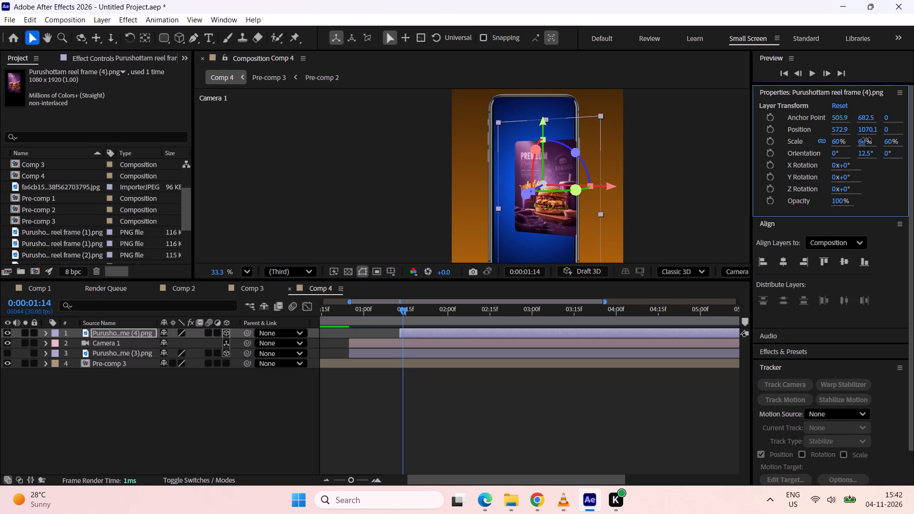
pyautogui.click(568, 167)
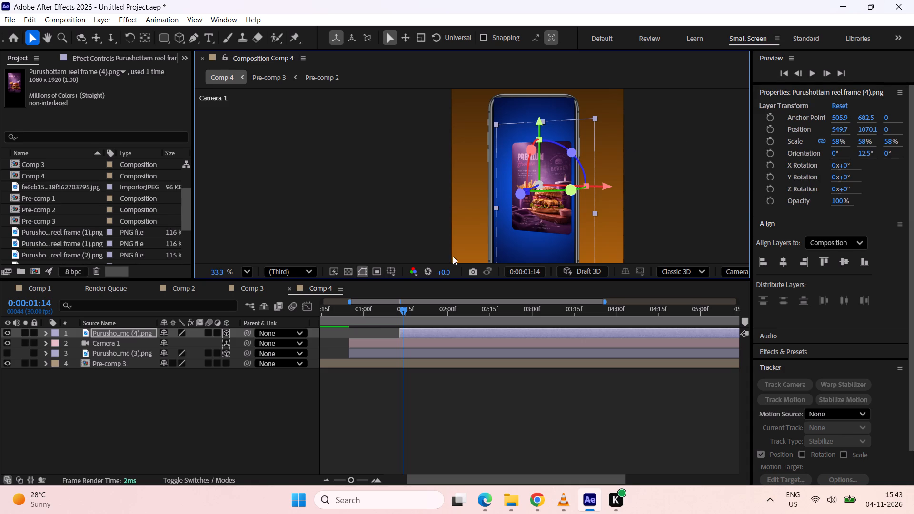
# Duplicate Camera 1, place the copy above the poster layer and align its start with the poster layer's start.
pyautogui.click(364, 342)
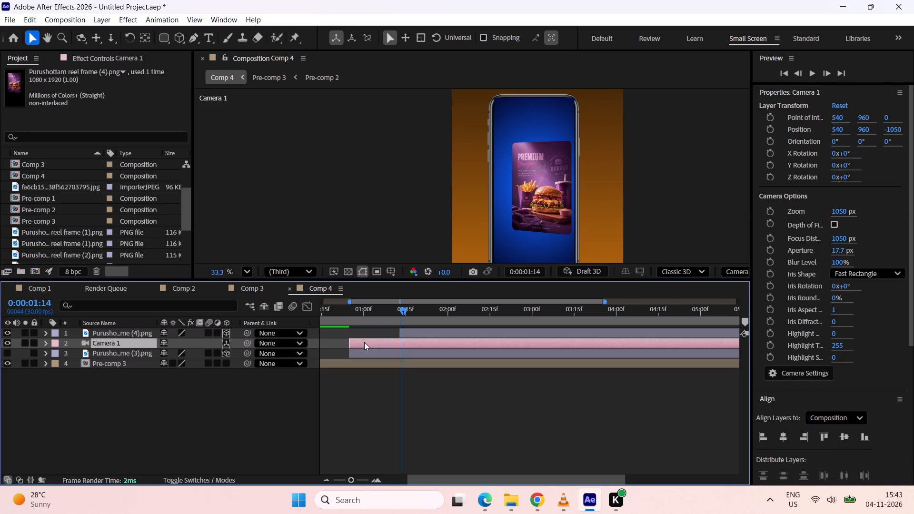
pyautogui.hotkey('ctrl', 'd')
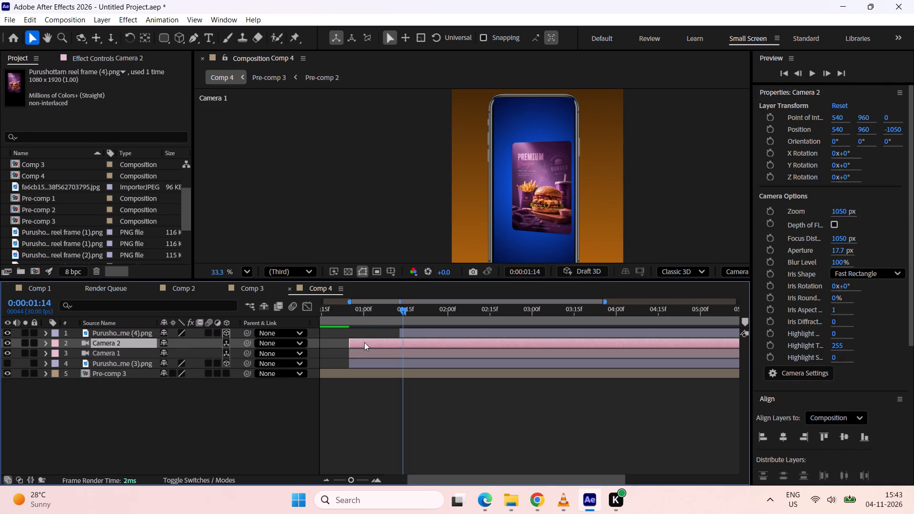
pyautogui.moveTo(128, 344); pyautogui.dragTo(128, 330)
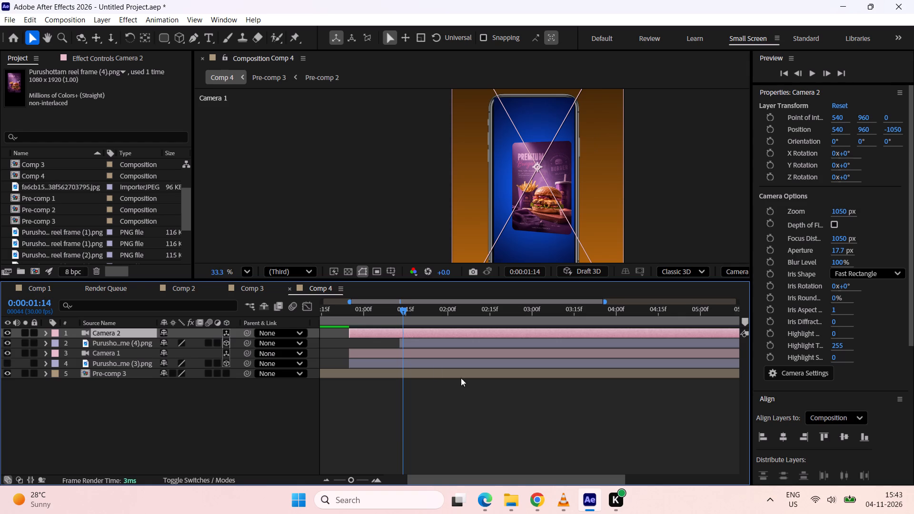
pyautogui.click(500, 396)
pyautogui.moveTo(385, 333); pyautogui.dragTo(433, 327)
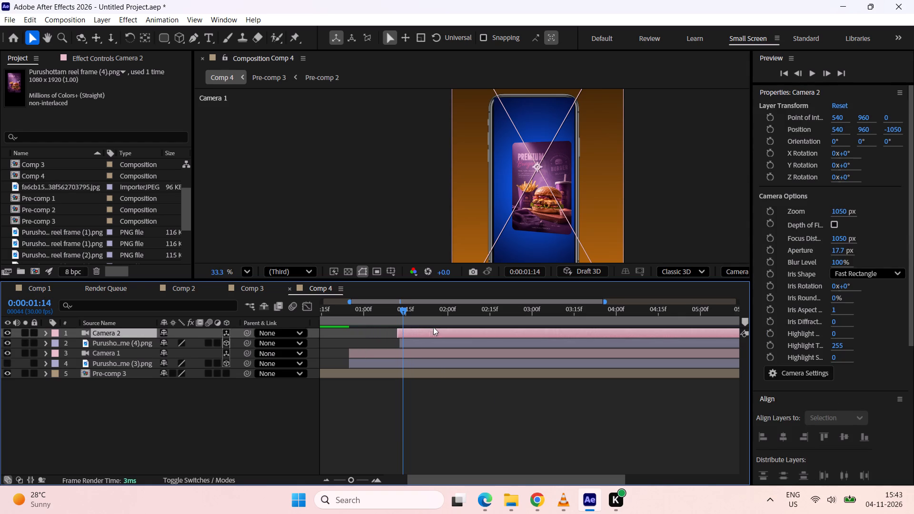
pyautogui.moveTo(433, 327); pyautogui.dragTo(435, 326)
pyautogui.click(428, 344)
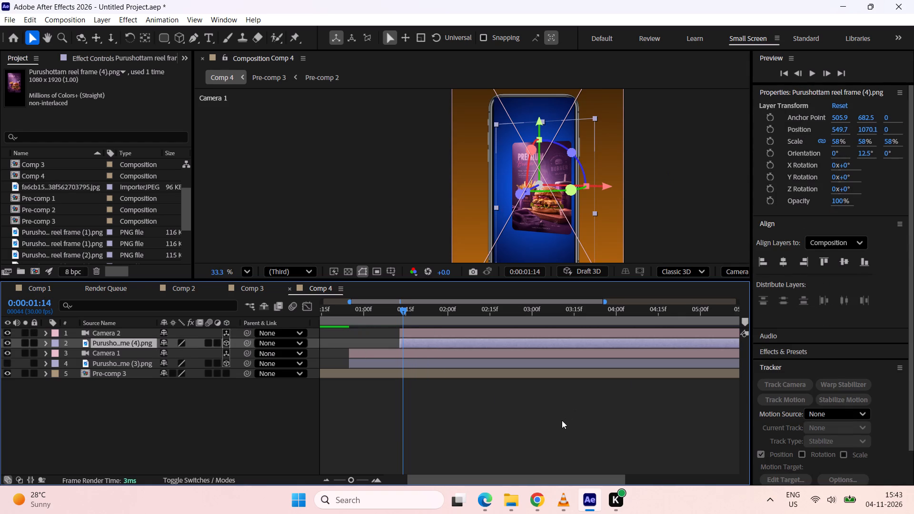
pyautogui.tripleClick(562, 420)
pyautogui.click(418, 331)
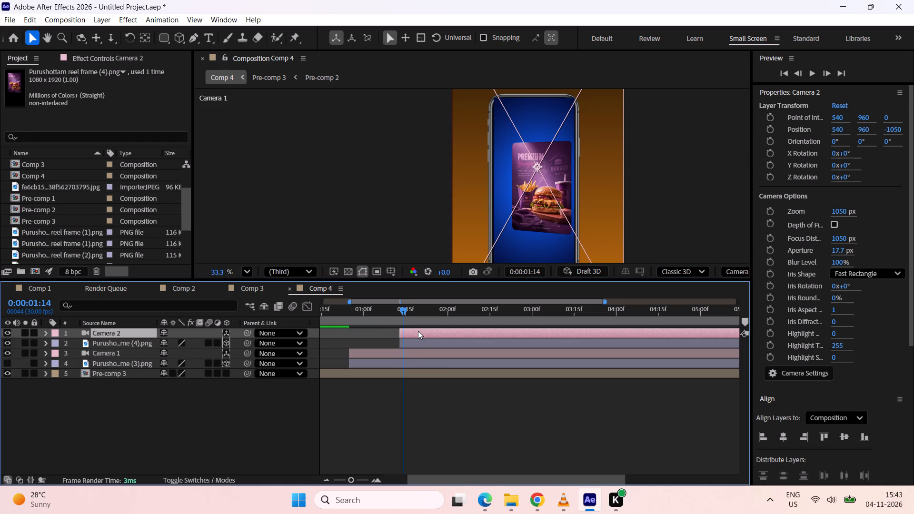
# Show the poster layer's position, scale and rotation properties and set Position and Scale keyframes at 0:00:01:14.
pyautogui.click(413, 342)
pyautogui.press('p')
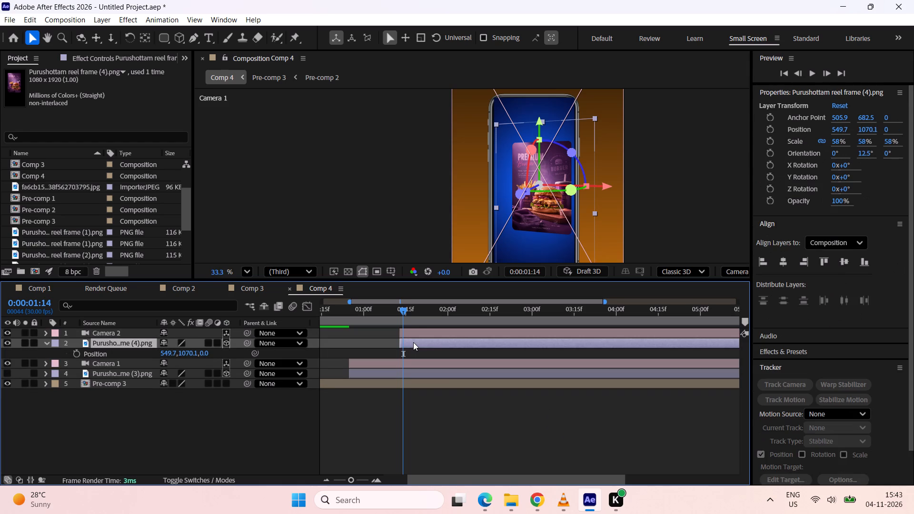
pyautogui.hotkey('shift', 's')
pyautogui.hotkey('shift', 'r')
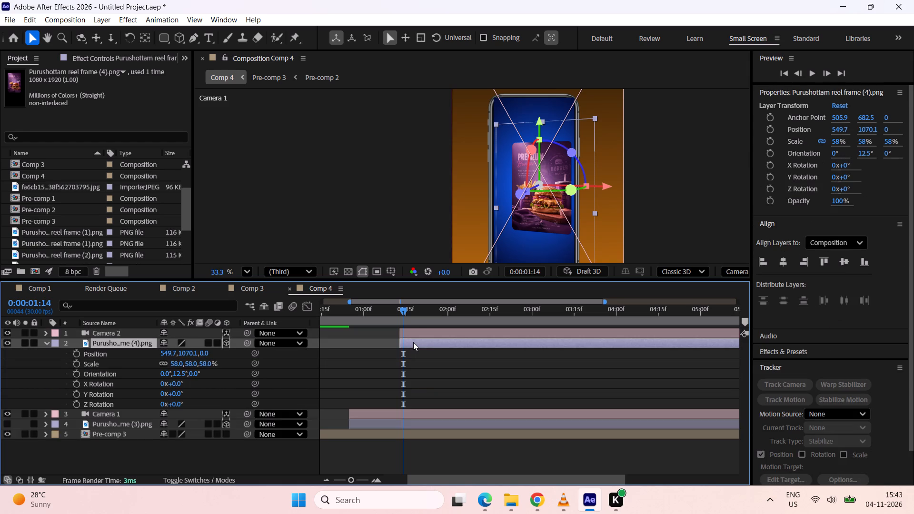
pyautogui.click(75, 351)
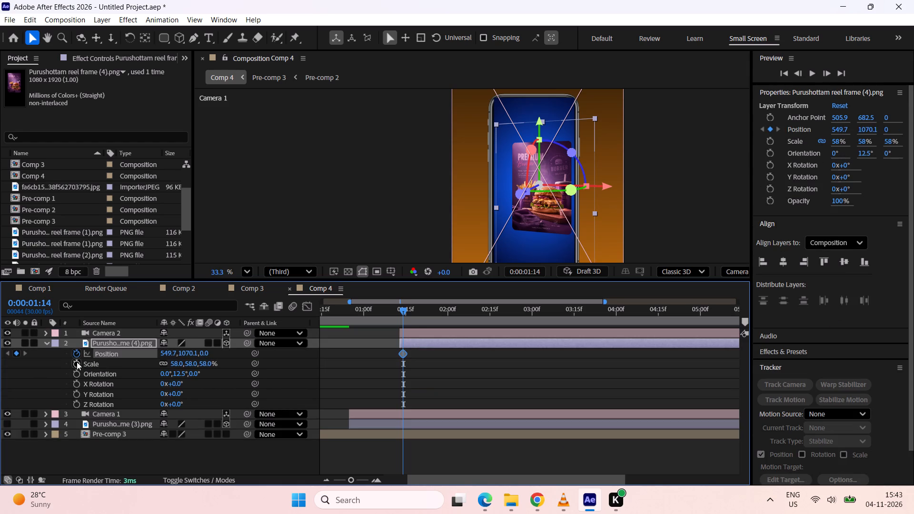
pyautogui.click(77, 363)
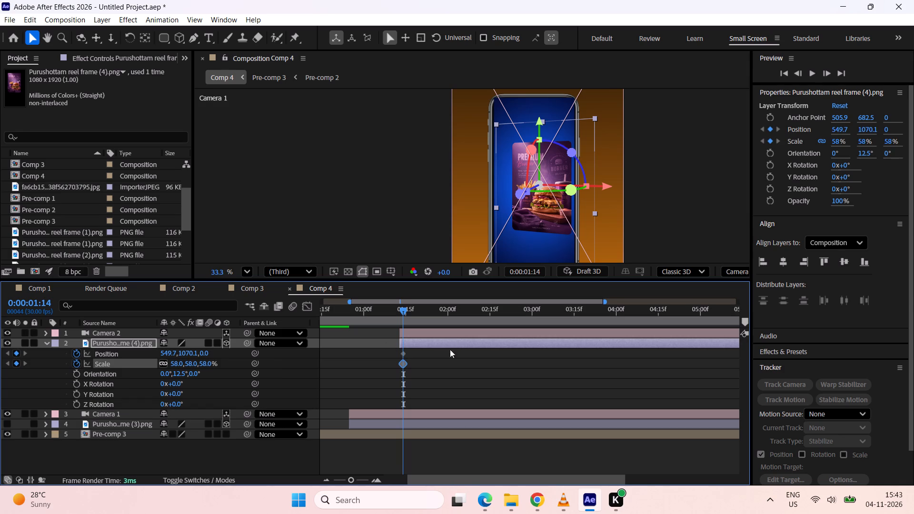
# Copy the burger poster's Position and Scale keyframes, paste them at 0:00:02:02, and return the playhead to 0:00:01:14.
pyautogui.moveTo(426, 355); pyautogui.dragTo(400, 370)
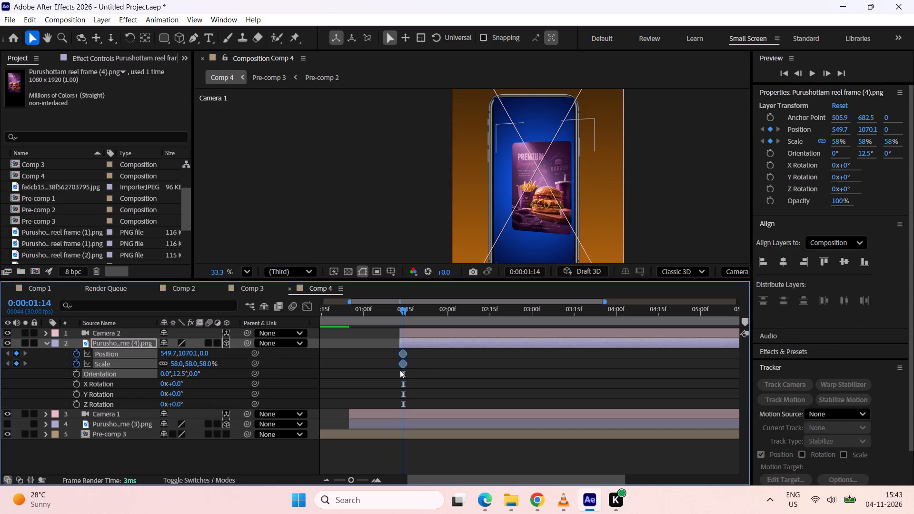
pyautogui.hotkey('ctrl', 'c')
pyautogui.click(420, 361)
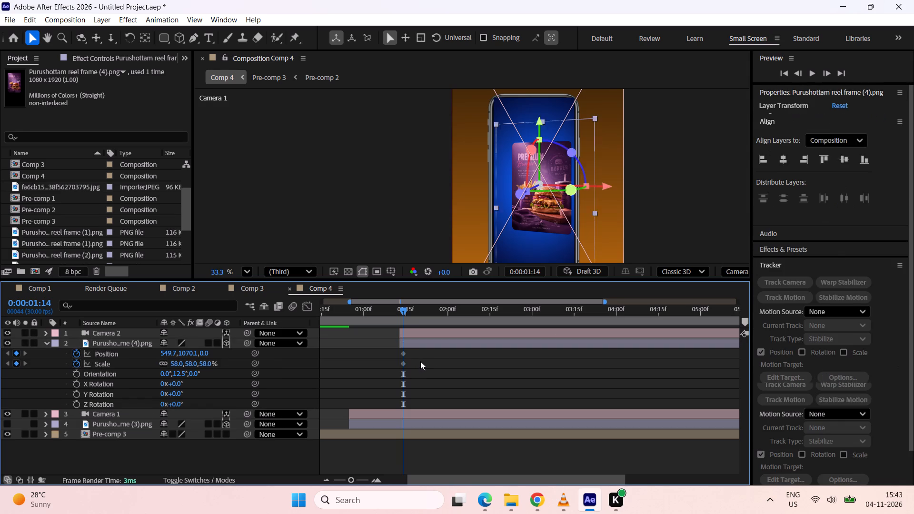
pyautogui.click(383, 424)
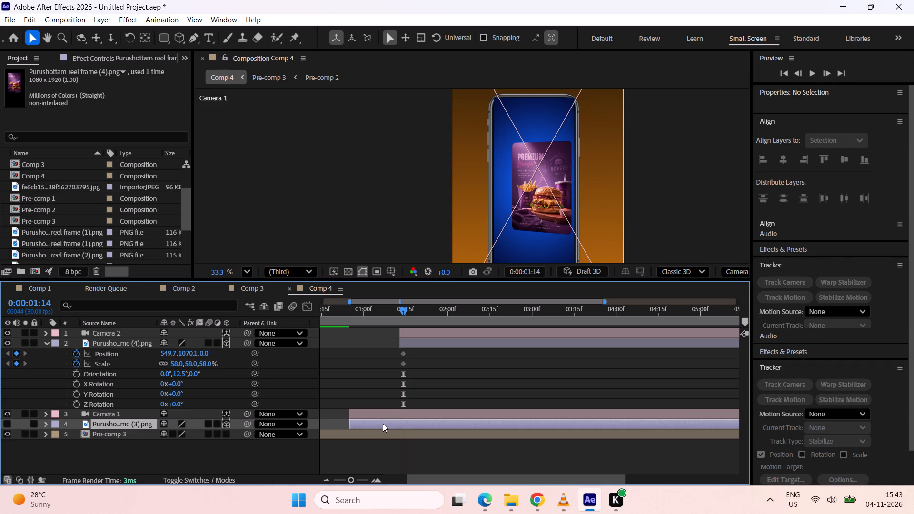
pyautogui.click(418, 355)
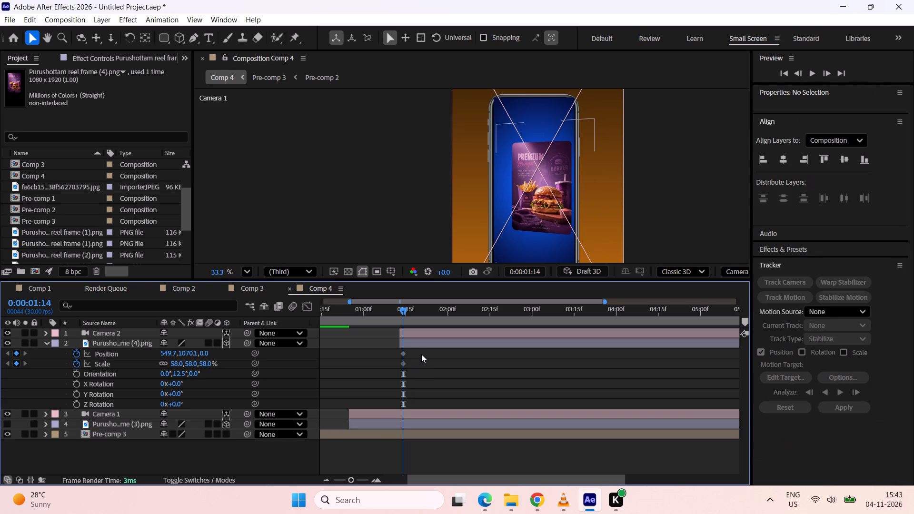
pyautogui.moveTo(422, 354); pyautogui.dragTo(396, 370)
pyautogui.hotkey('ctrl', 'c')
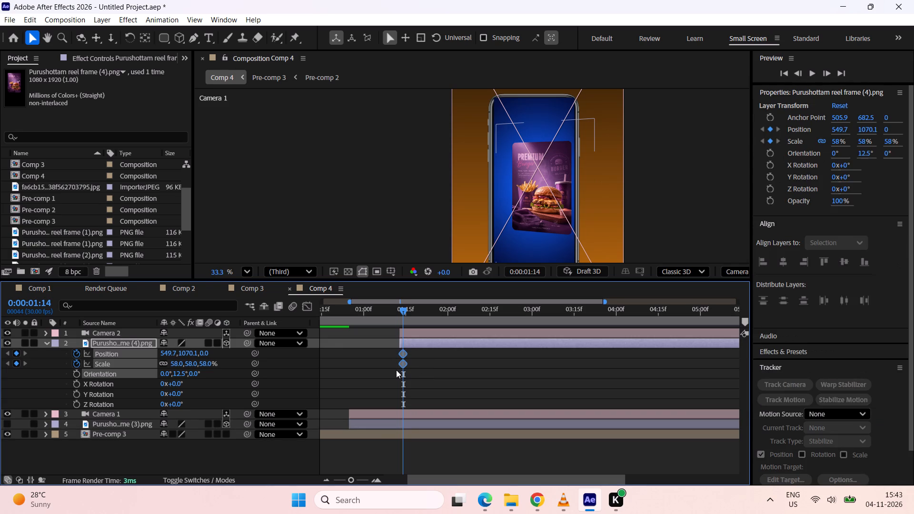
pyautogui.moveTo(405, 311); pyautogui.dragTo(445, 309)
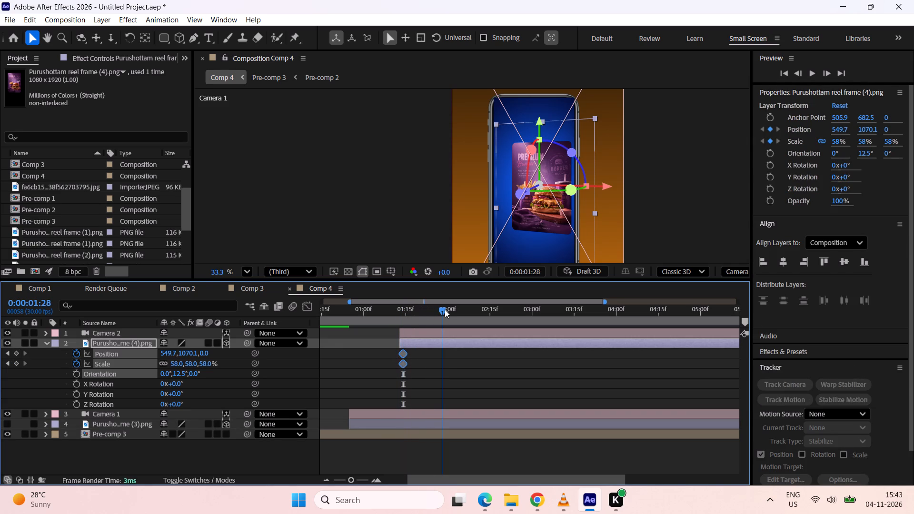
pyautogui.moveTo(445, 309); pyautogui.dragTo(455, 307)
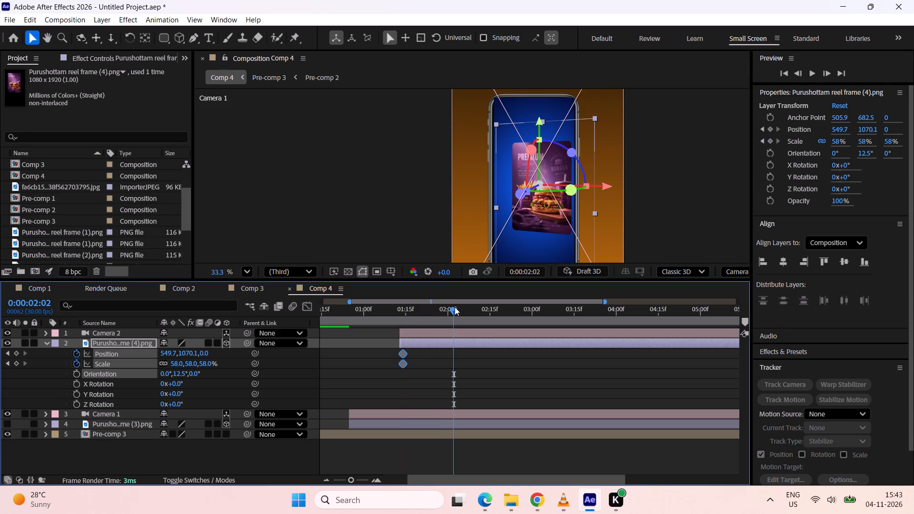
pyautogui.hotkey('ctrl', 'v')
pyautogui.moveTo(457, 305); pyautogui.dragTo(402, 331)
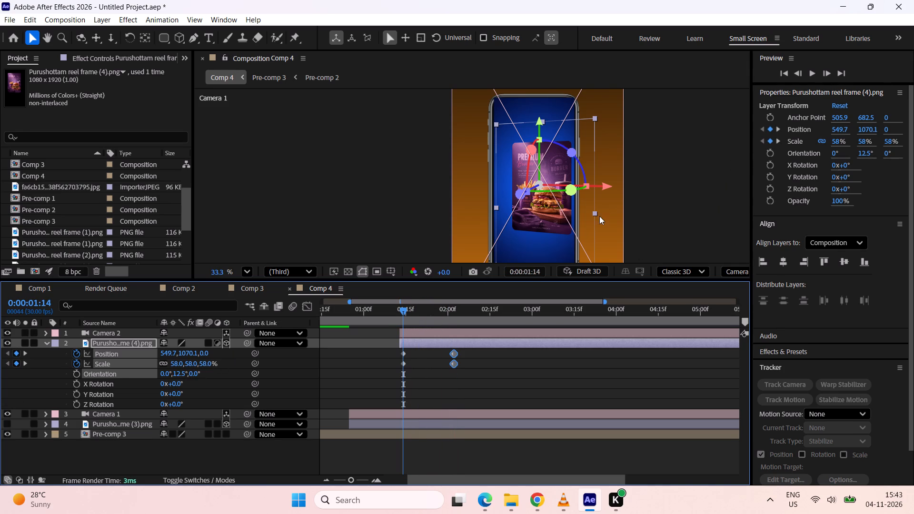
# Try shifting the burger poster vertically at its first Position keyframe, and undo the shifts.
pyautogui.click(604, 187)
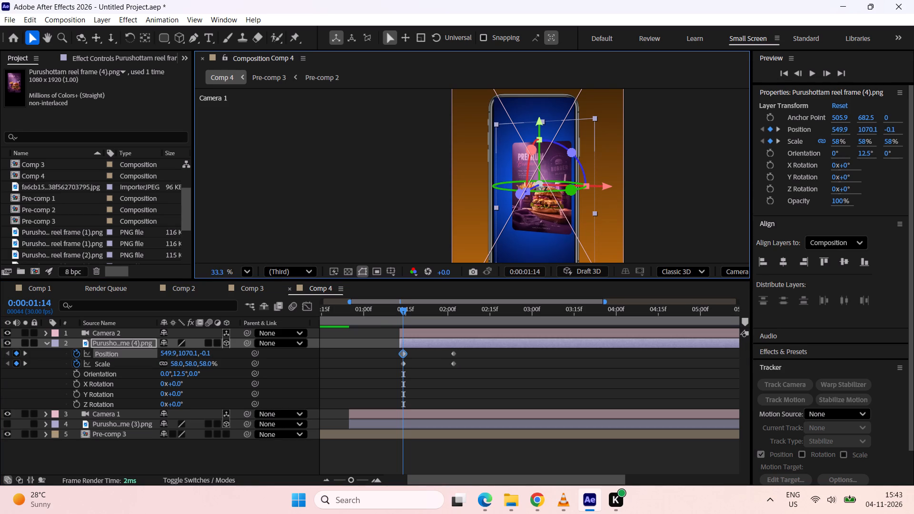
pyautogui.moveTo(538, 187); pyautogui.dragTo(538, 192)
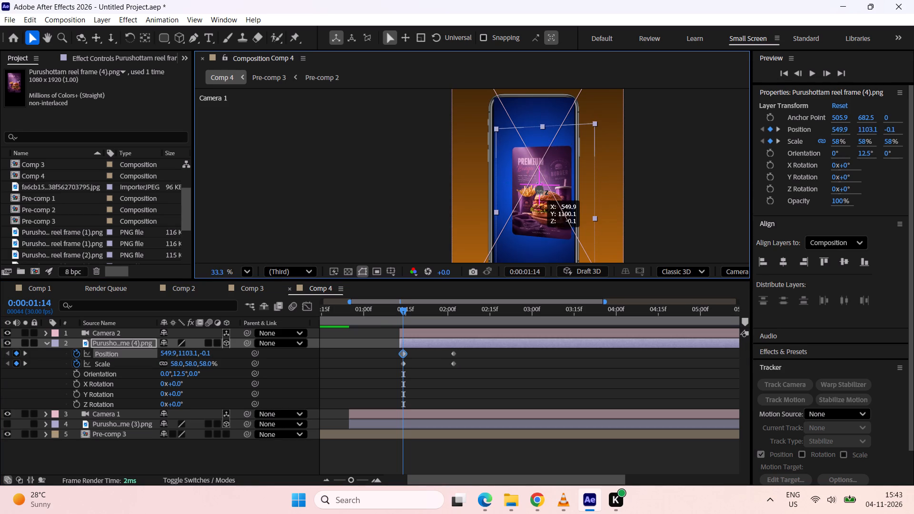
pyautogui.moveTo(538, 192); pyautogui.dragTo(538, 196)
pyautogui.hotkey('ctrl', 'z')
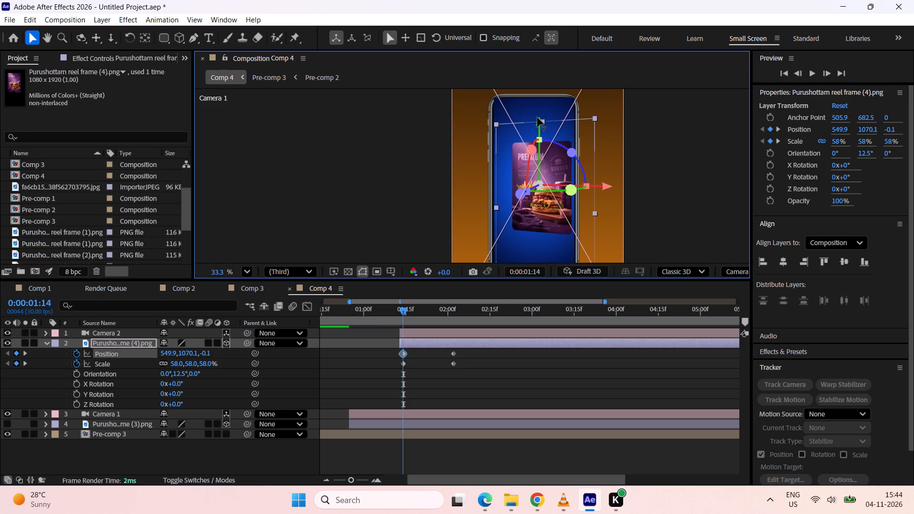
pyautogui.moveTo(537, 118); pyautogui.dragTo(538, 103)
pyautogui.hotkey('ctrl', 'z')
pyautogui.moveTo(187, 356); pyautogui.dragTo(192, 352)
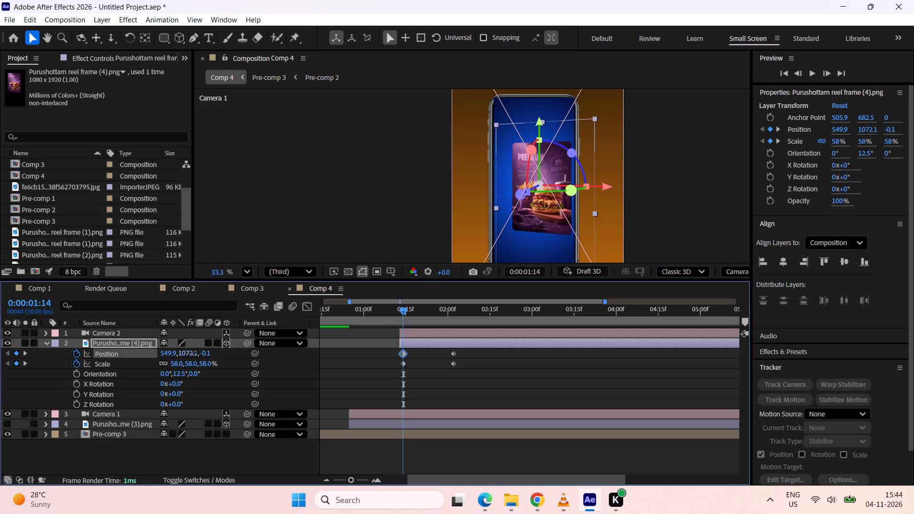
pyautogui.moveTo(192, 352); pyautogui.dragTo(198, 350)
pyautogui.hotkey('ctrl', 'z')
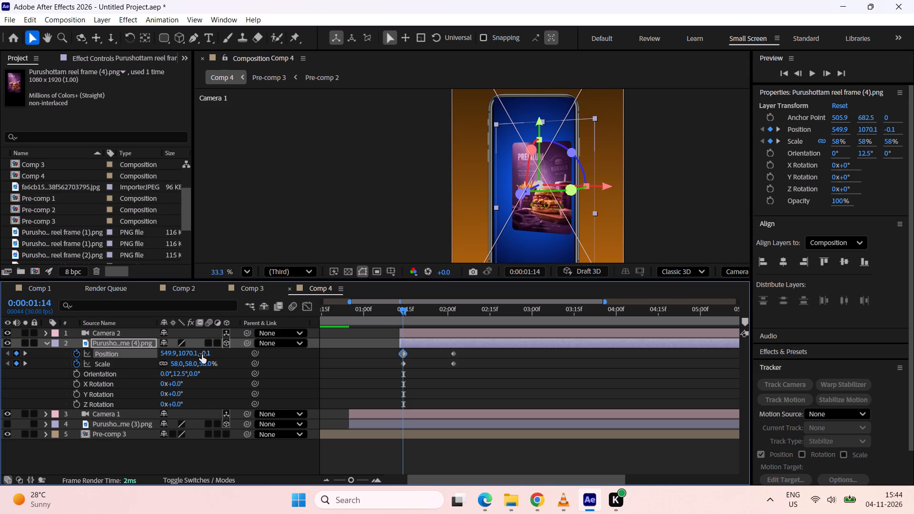
# Set the burger poster's Z position to about -224 at 0:00:01:14 and preview the movement.
pyautogui.moveTo(202, 355); pyautogui.dragTo(85, 368)
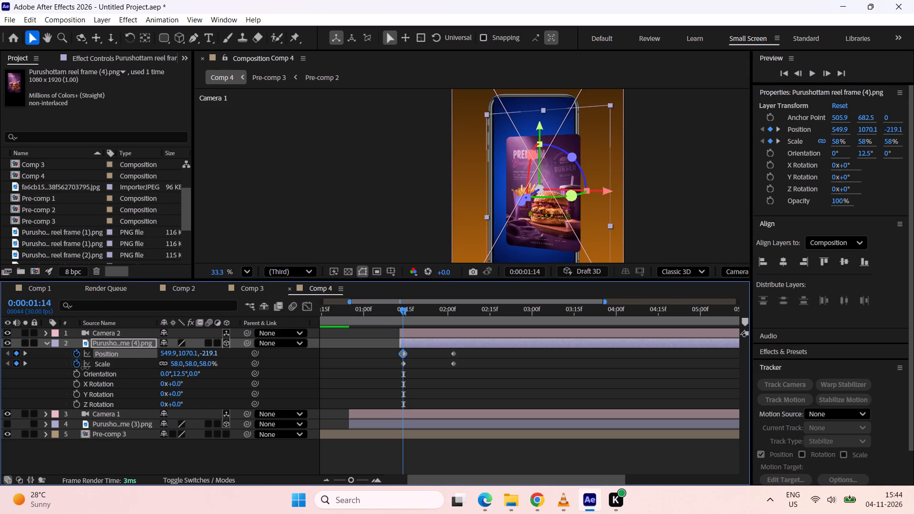
pyautogui.moveTo(85, 368); pyautogui.dragTo(83, 368)
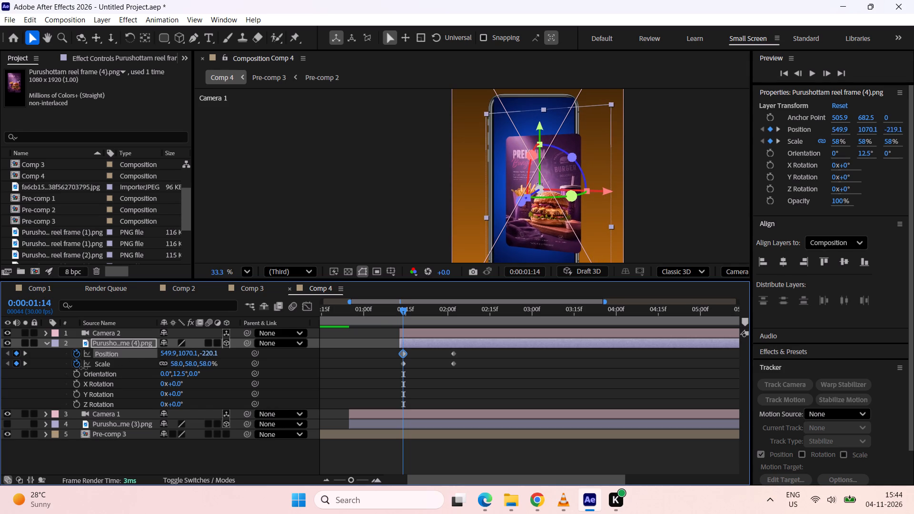
pyautogui.moveTo(83, 368); pyautogui.dragTo(81, 368)
pyautogui.press('space')
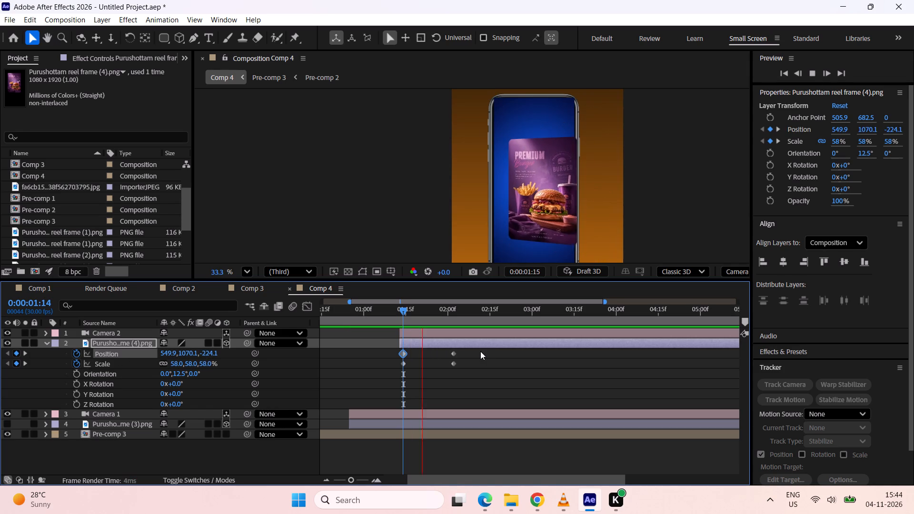
pyautogui.press('space')
pyautogui.moveTo(470, 308); pyautogui.dragTo(386, 350)
pyautogui.press('space')
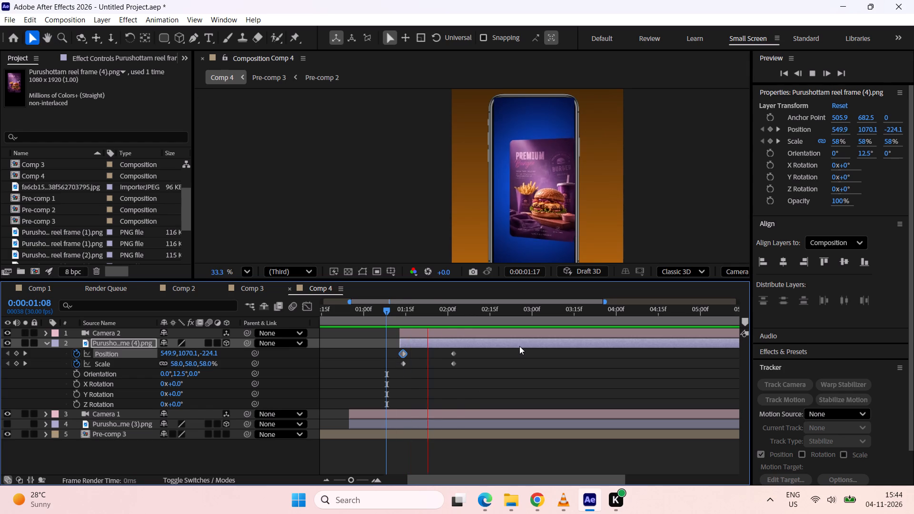
pyautogui.press('space')
# Move the poster's second pair of Position and Scale keyframes earlier, to about 0:00:01:25.
pyautogui.click(536, 350)
pyautogui.moveTo(515, 350); pyautogui.dragTo(448, 387)
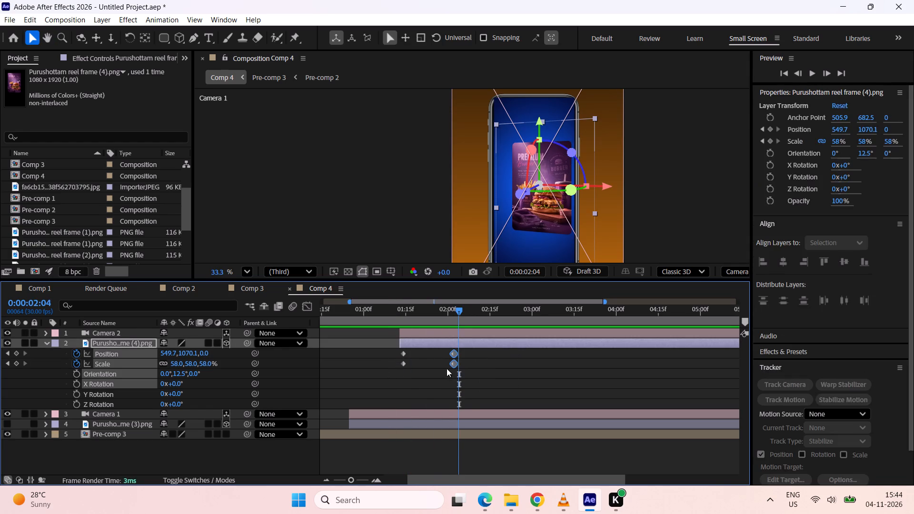
pyautogui.moveTo(448, 366); pyautogui.dragTo(438, 366)
pyautogui.moveTo(467, 352); pyautogui.dragTo(445, 368)
pyautogui.moveTo(453, 363); pyautogui.dragTo(434, 366)
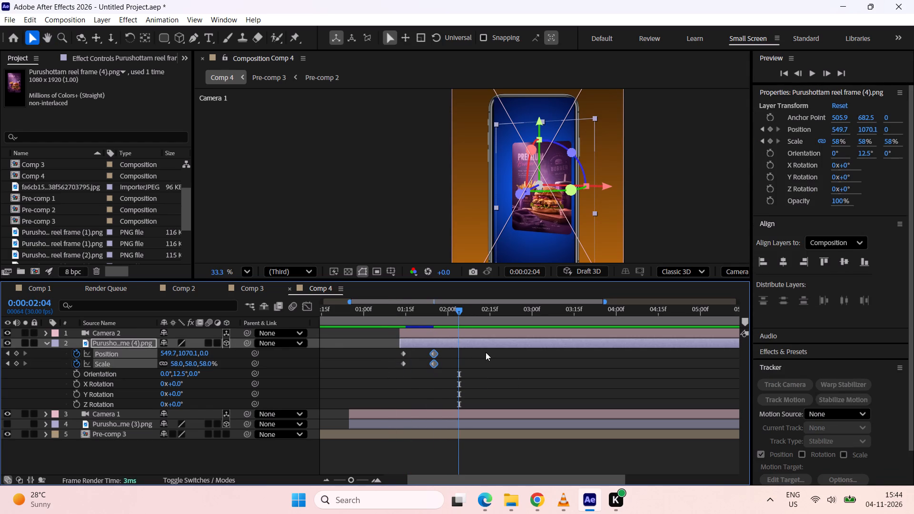
# Apply Easy Ease to all of the burger poster's Position and Scale keyframes.
pyautogui.moveTo(485, 352); pyautogui.dragTo(349, 384)
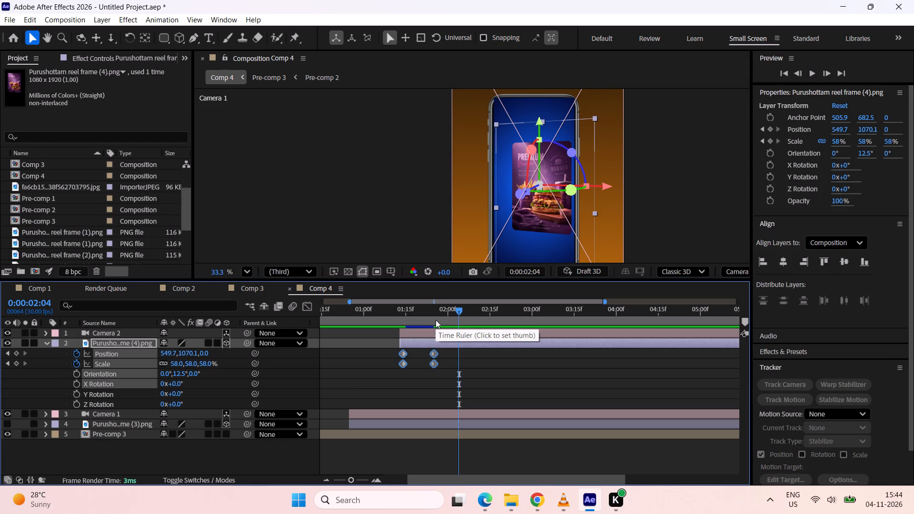
pyautogui.press('F9')
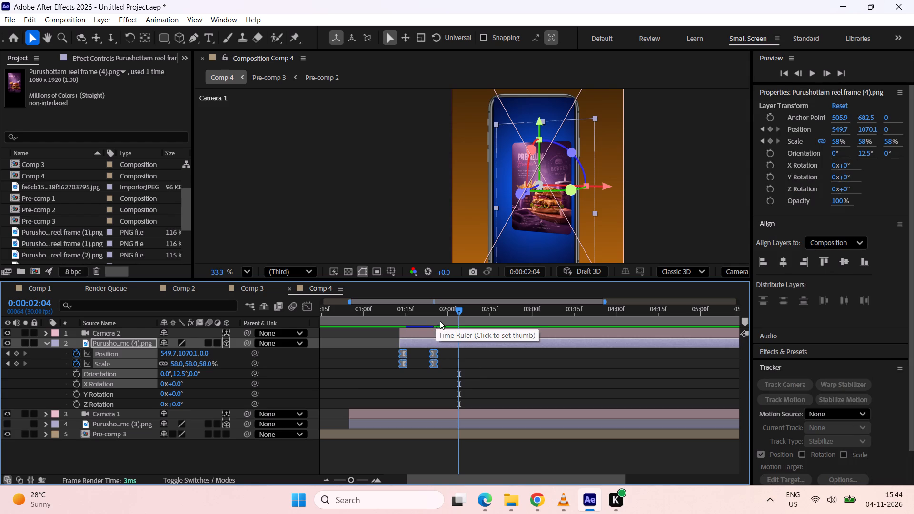
pyautogui.click(455, 350)
# Reshape the burger poster's Position speed curve in the Graph Editor to peak early with a long ease-out, and preview the movement.
pyautogui.moveTo(458, 309); pyautogui.dragTo(430, 322)
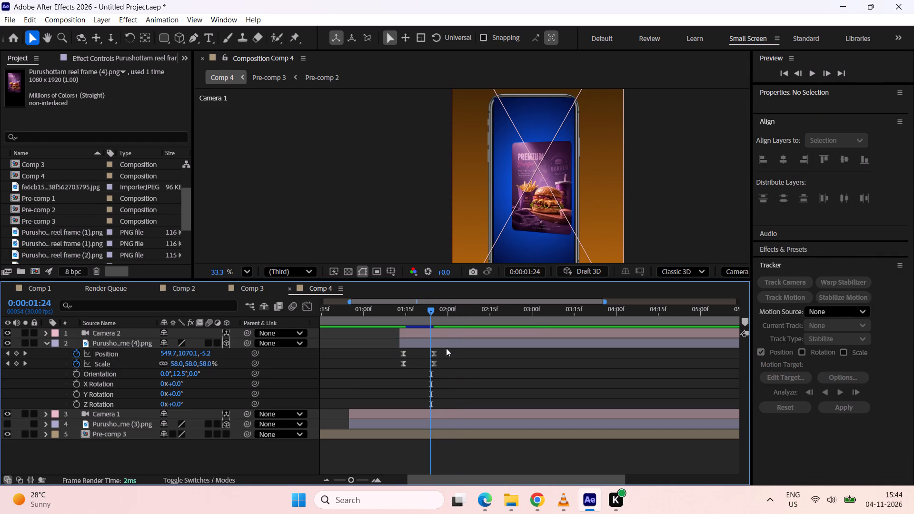
pyautogui.moveTo(445, 349); pyautogui.dragTo(399, 353)
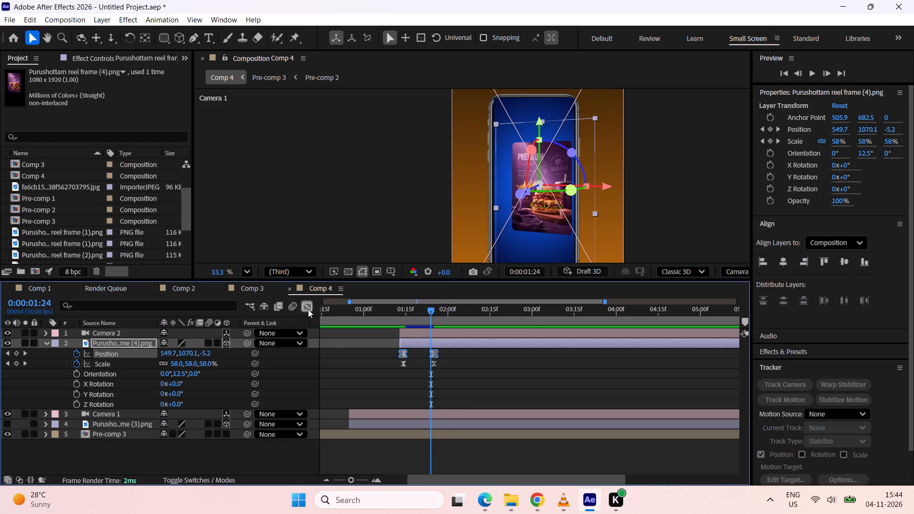
pyautogui.click(308, 309)
pyautogui.moveTo(457, 425); pyautogui.dragTo(429, 451)
pyautogui.moveTo(428, 449); pyautogui.dragTo(424, 449)
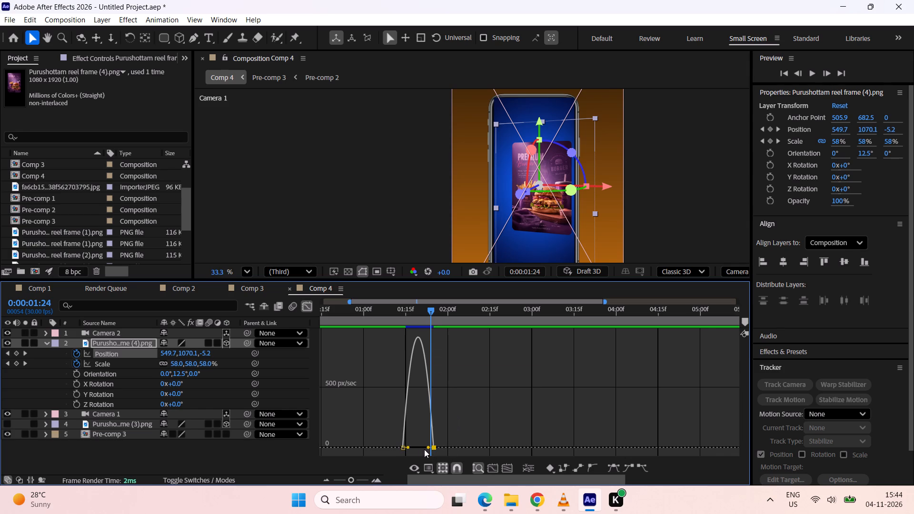
pyautogui.moveTo(424, 449); pyautogui.dragTo(417, 451)
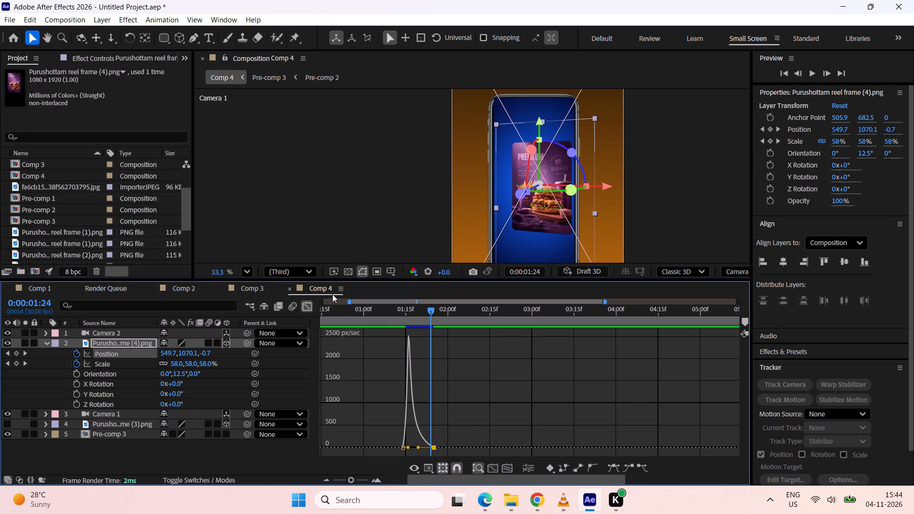
pyautogui.click(307, 307)
pyautogui.moveTo(430, 306); pyautogui.dragTo(367, 348)
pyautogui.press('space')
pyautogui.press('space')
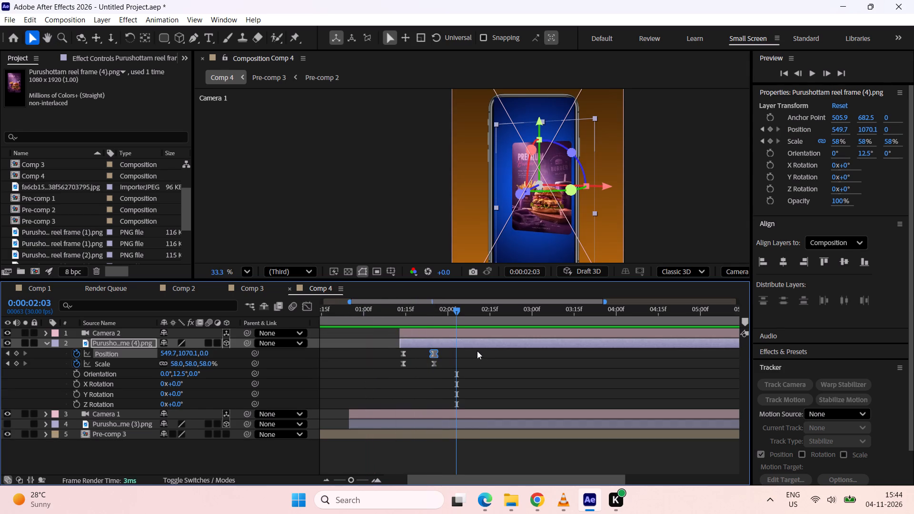
# Move the poster's second pair of Position and Scale keyframes slightly later, to about 0:00:01:27, and preview the animation.
pyautogui.moveTo(505, 351); pyautogui.dragTo(428, 381)
pyautogui.moveTo(433, 366); pyautogui.dragTo(438, 365)
pyautogui.moveTo(449, 307); pyautogui.dragTo(346, 354)
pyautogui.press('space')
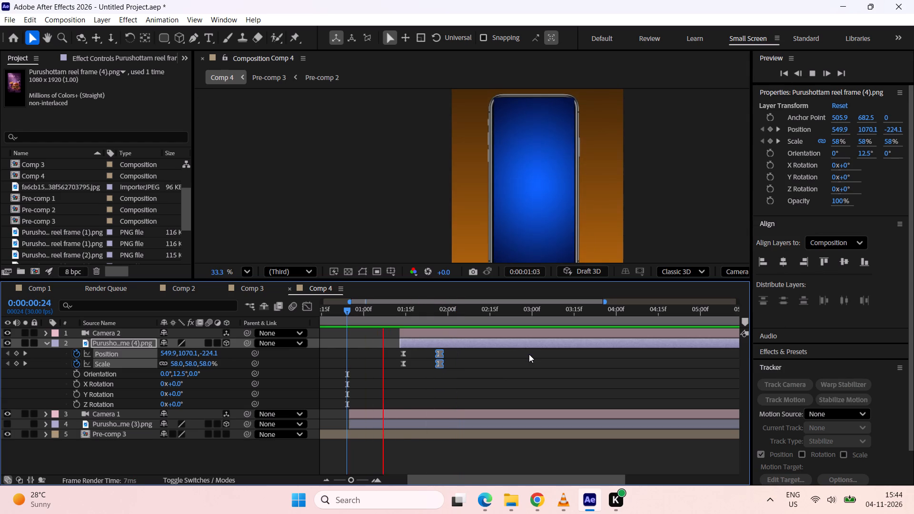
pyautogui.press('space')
pyautogui.click(529, 354)
pyautogui.click(460, 345)
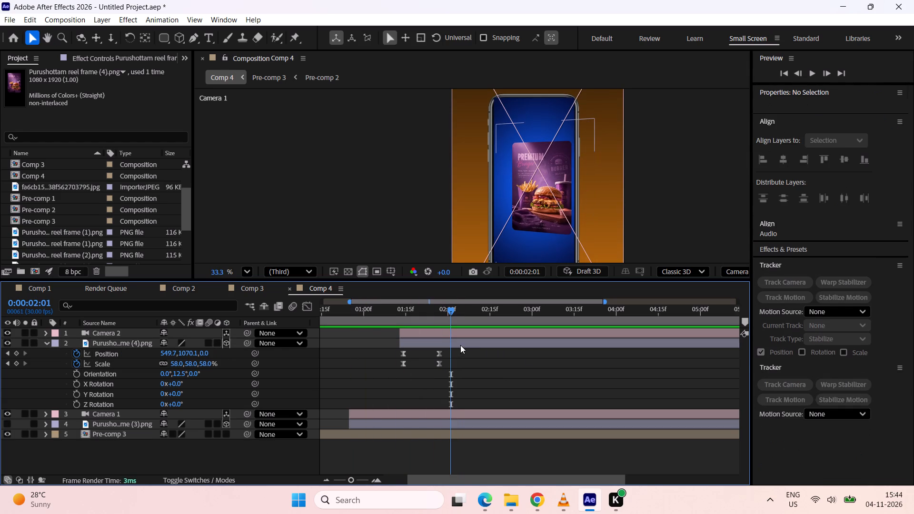